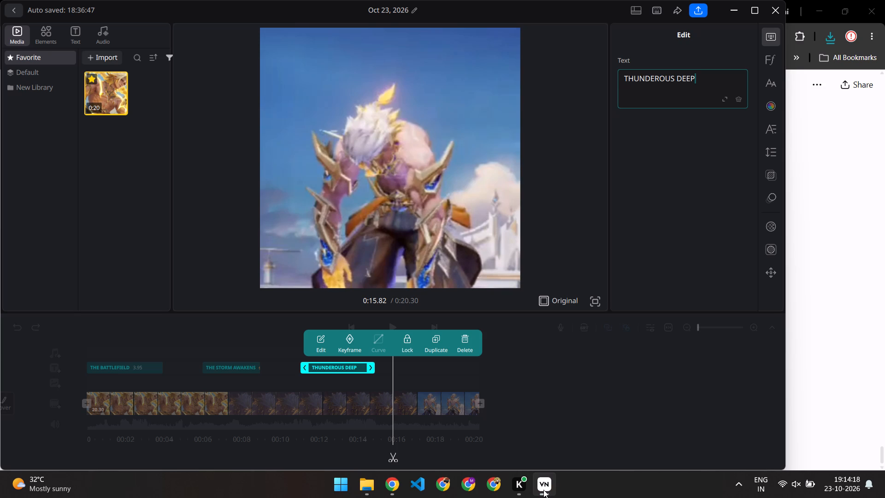
Turn on Bluetooth in the Windows quick settings.
click(792, 491)
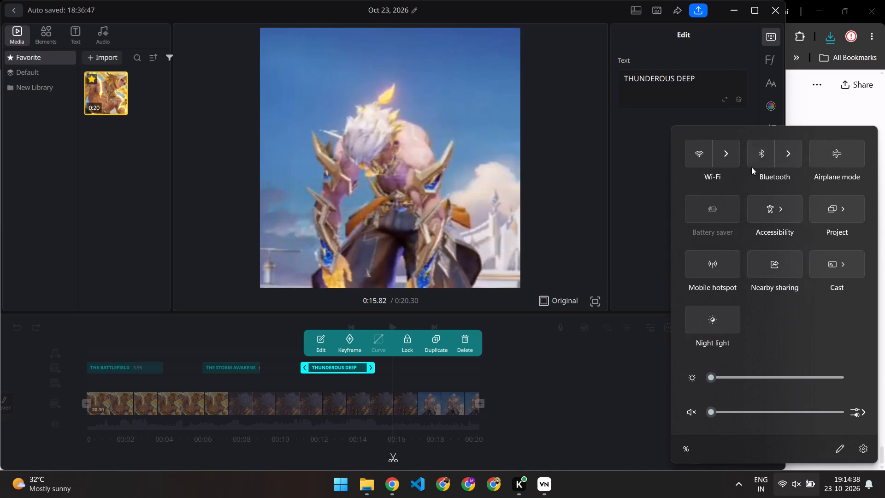
click(762, 159)
click(762, 159)
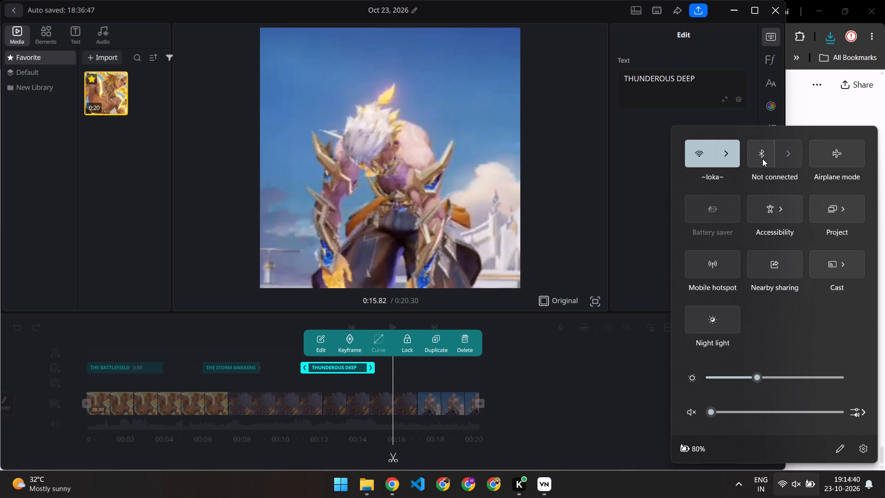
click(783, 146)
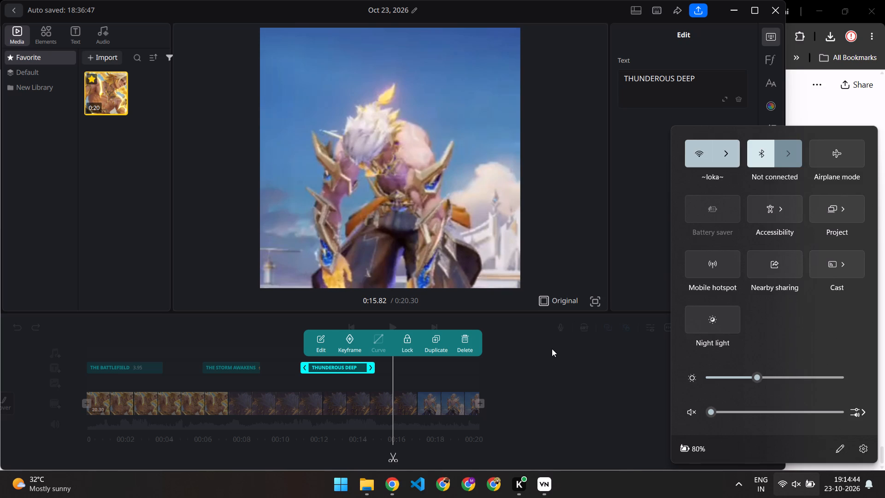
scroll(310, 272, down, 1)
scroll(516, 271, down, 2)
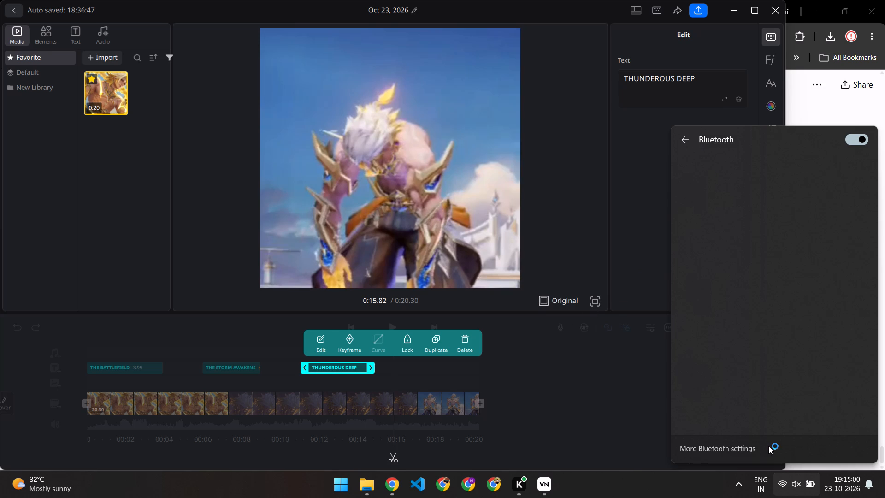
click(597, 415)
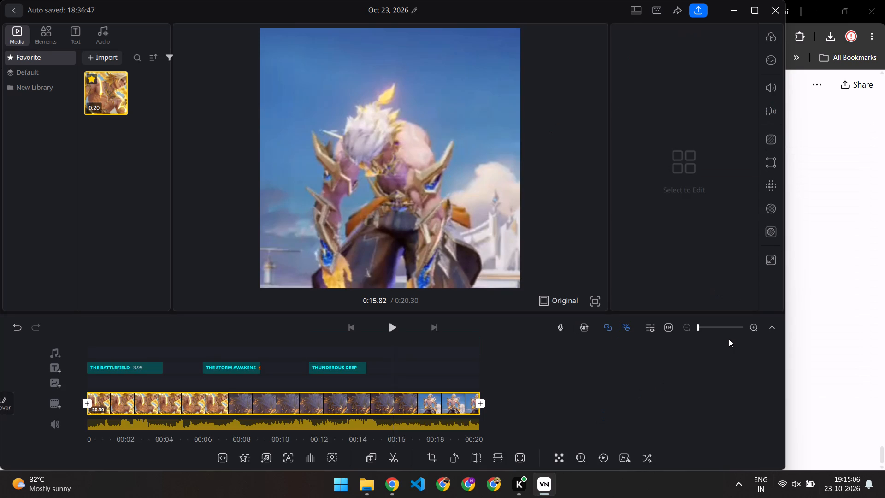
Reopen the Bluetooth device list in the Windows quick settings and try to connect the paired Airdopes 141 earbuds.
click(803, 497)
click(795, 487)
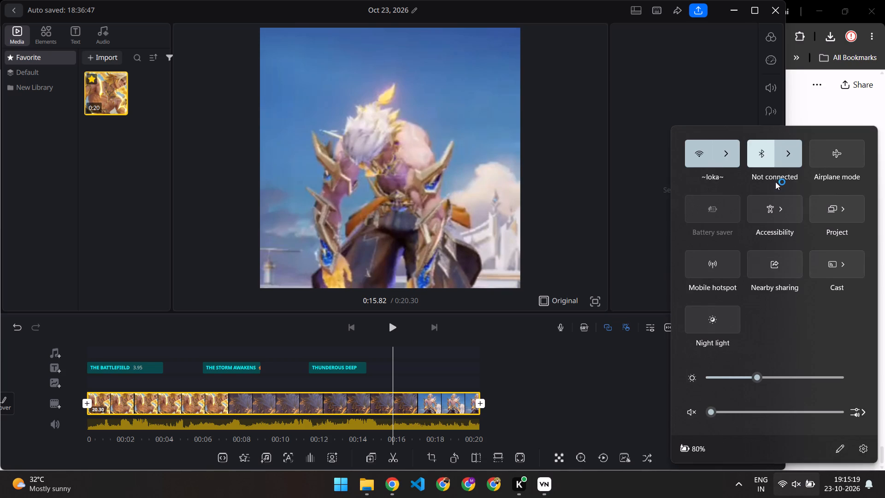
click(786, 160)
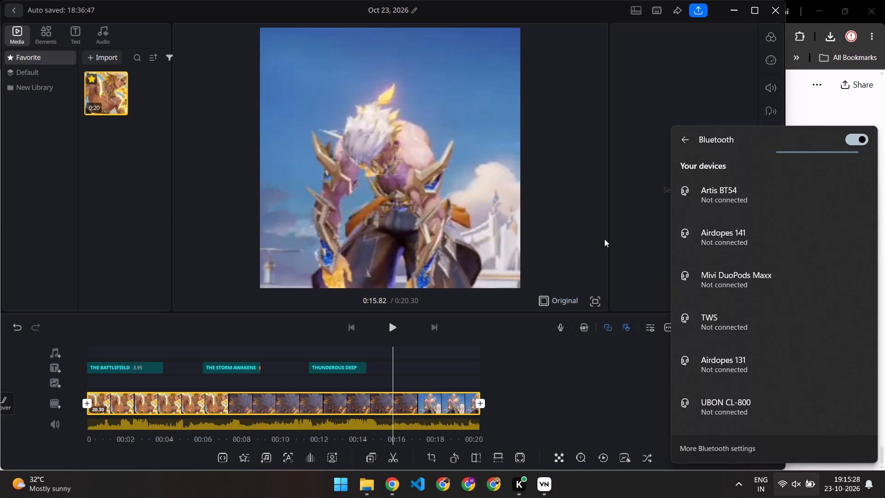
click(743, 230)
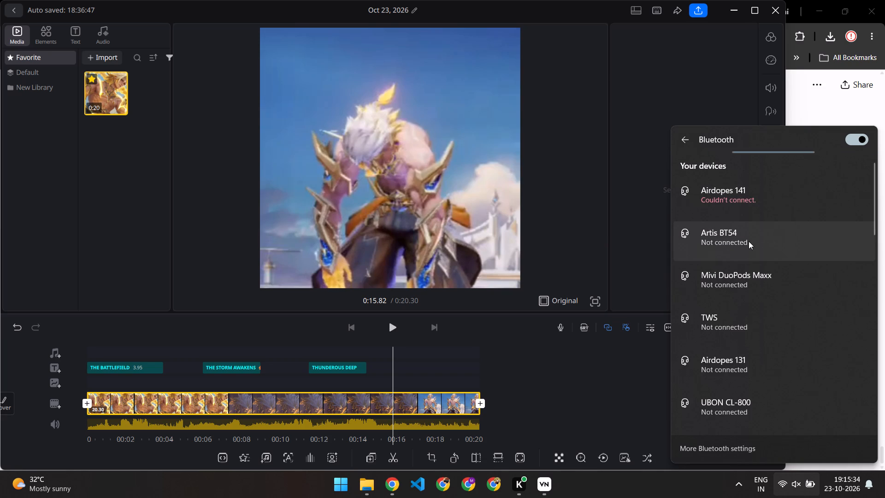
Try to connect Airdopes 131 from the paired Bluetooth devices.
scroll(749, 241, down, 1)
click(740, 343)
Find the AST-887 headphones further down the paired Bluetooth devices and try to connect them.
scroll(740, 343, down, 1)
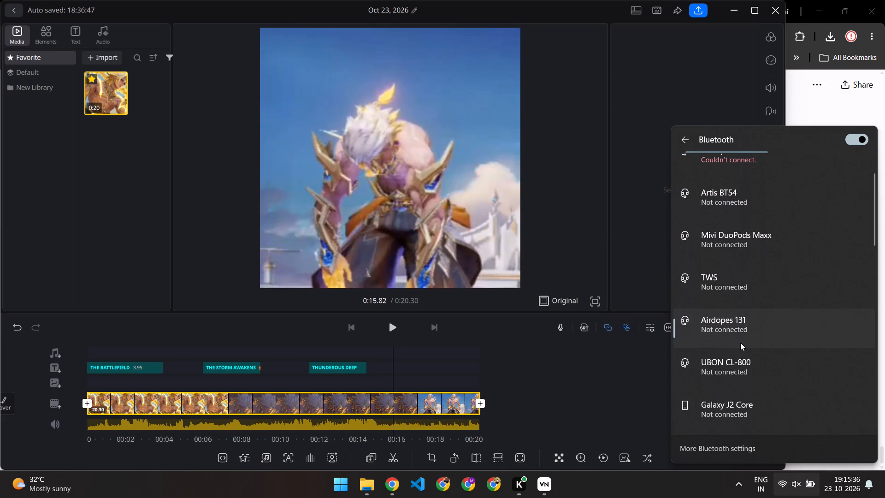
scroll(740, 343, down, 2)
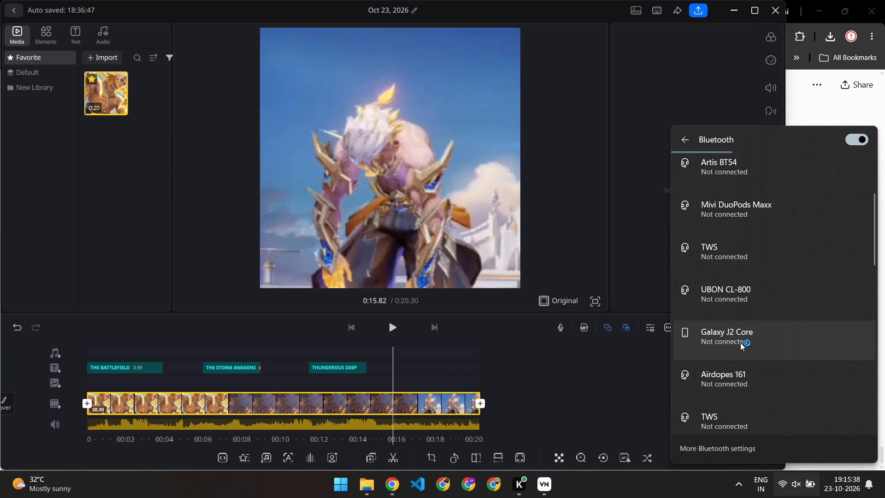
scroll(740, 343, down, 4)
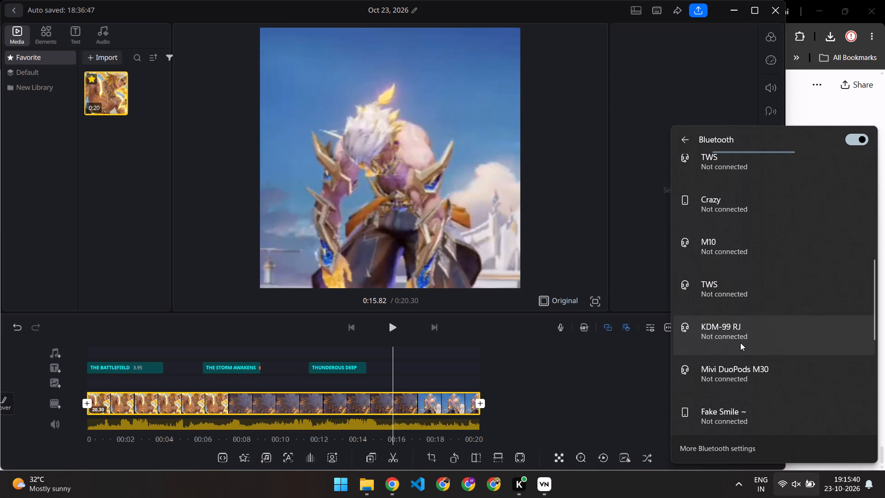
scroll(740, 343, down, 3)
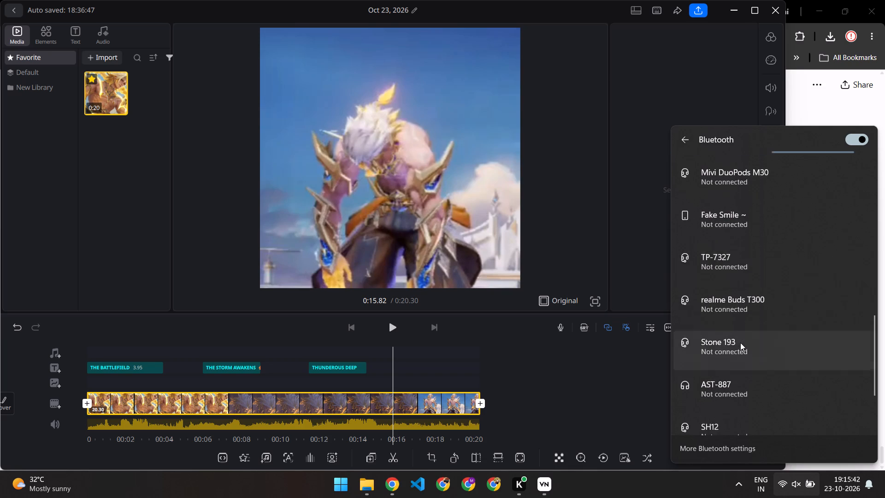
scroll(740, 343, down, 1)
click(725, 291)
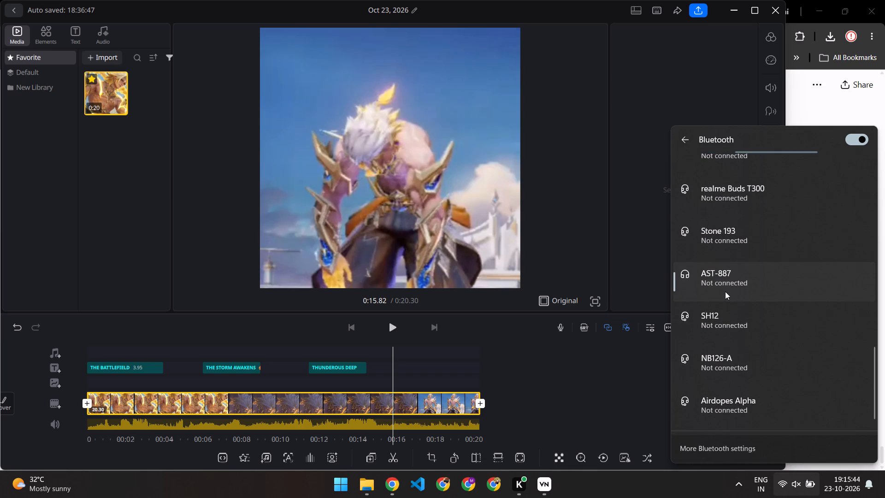
Check the remaining paired devices and open the full Bluetooth settings.
scroll(733, 355, down, 2)
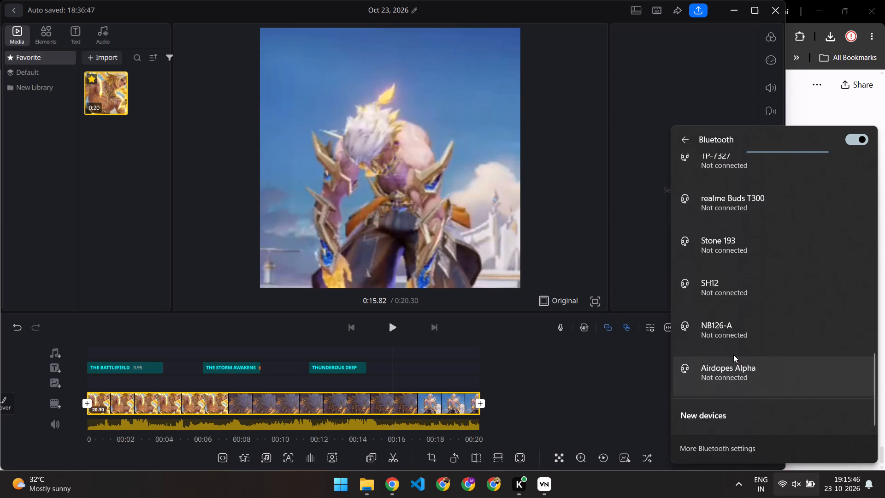
scroll(733, 355, down, 1)
scroll(747, 375, up, 3)
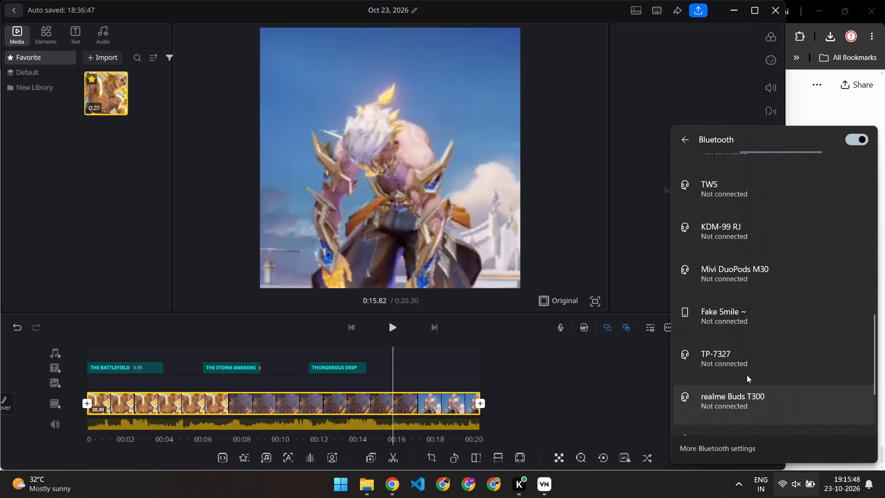
scroll(747, 375, up, 5)
scroll(764, 298, down, 12)
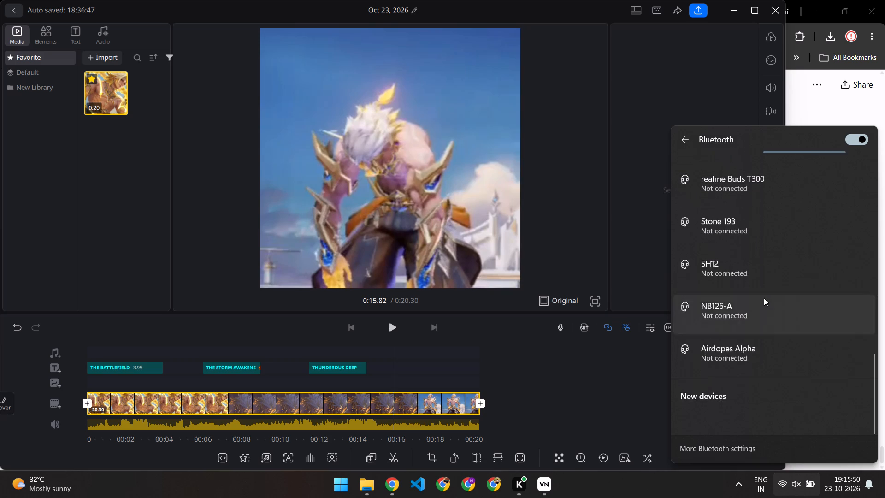
click(713, 449)
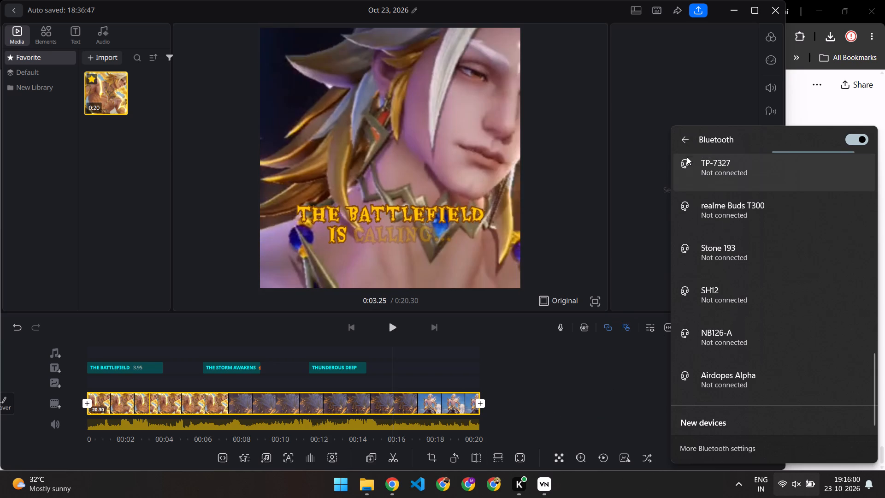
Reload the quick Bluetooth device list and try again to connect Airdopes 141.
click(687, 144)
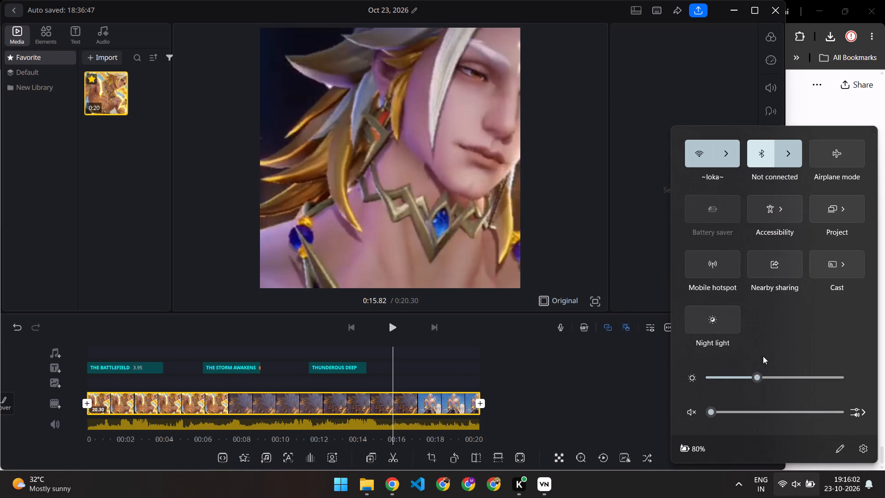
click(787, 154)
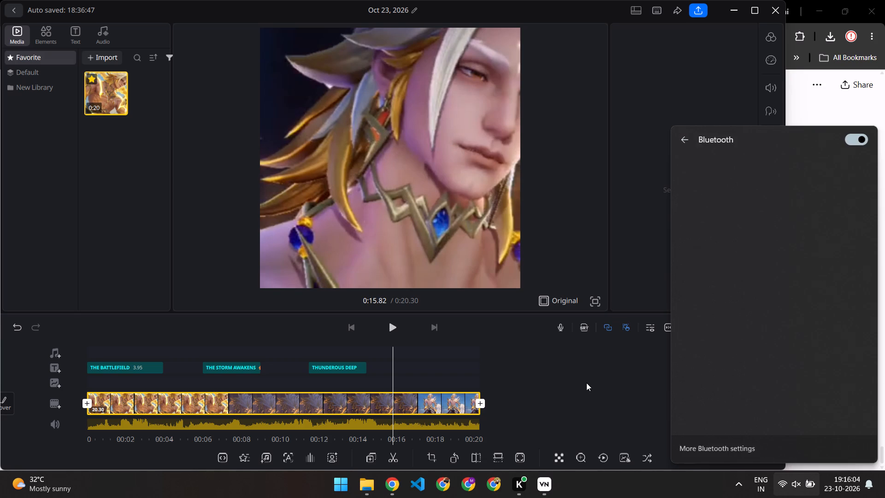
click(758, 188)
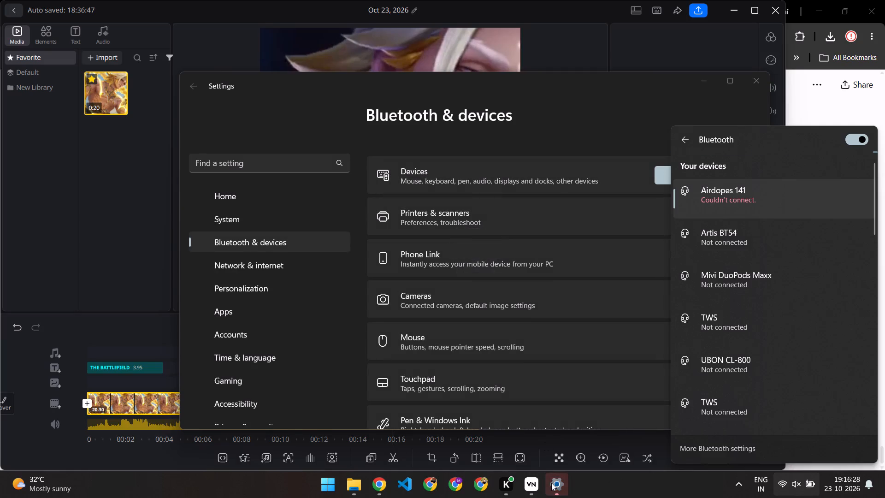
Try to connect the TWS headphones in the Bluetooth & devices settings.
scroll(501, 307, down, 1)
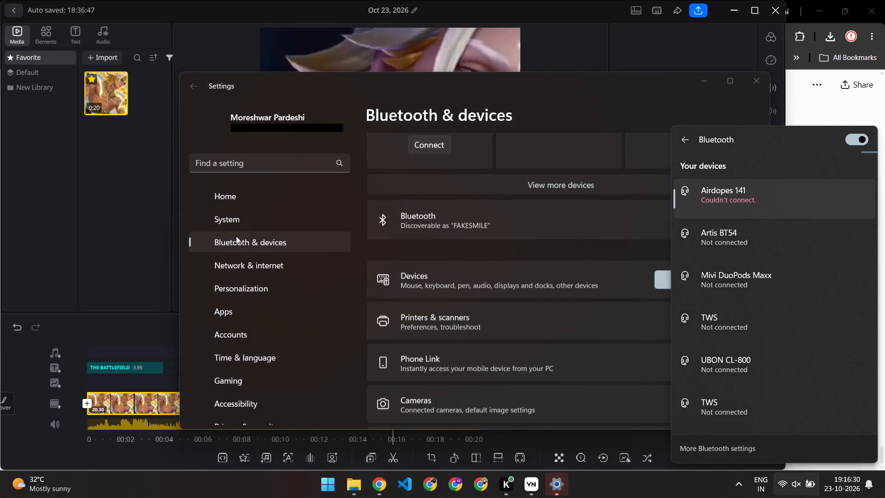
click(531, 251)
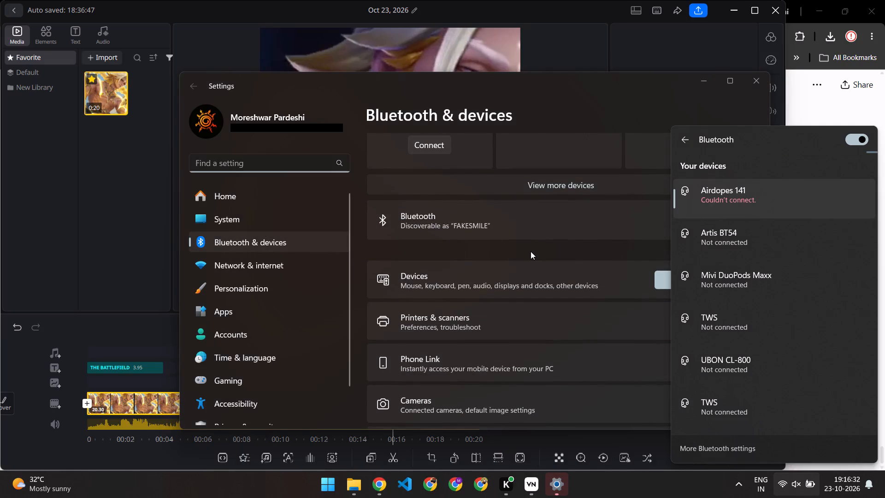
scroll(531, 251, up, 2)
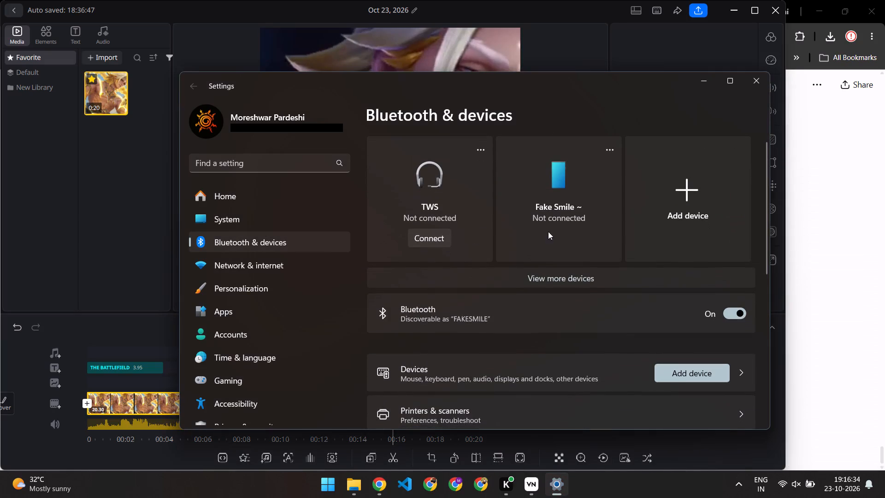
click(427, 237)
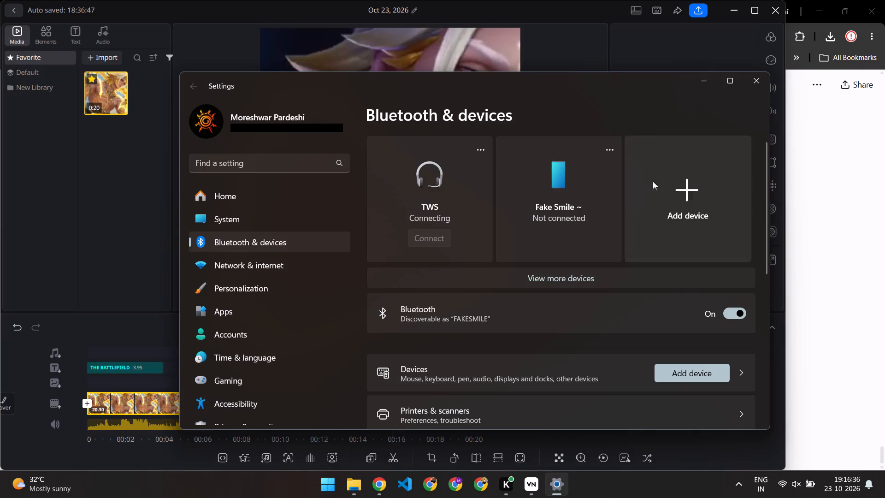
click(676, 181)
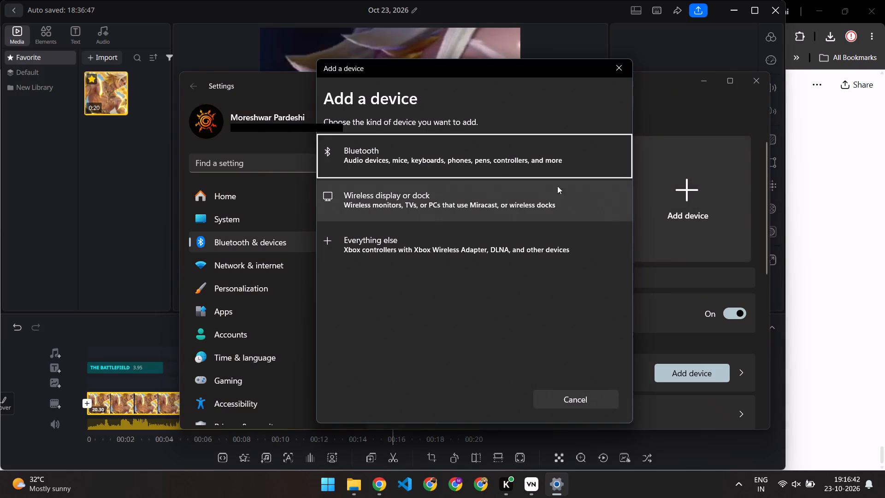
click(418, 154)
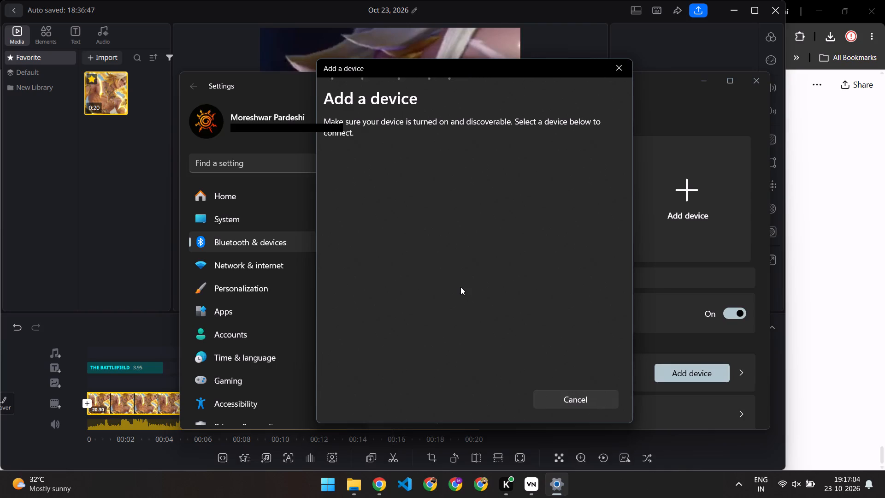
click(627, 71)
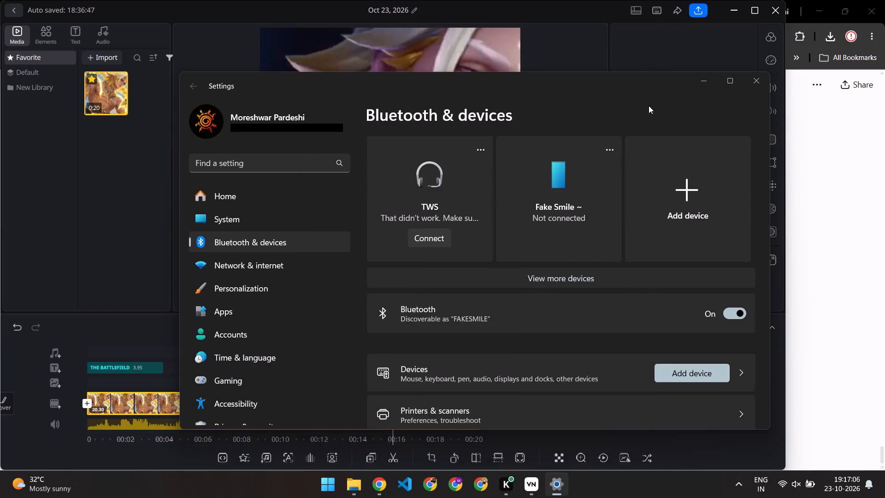
Show the full list of Bluetooth devices, try connecting Airdopes 141 under Audio, and minimize Settings.
scroll(588, 223, down, 3)
scroll(588, 223, up, 3)
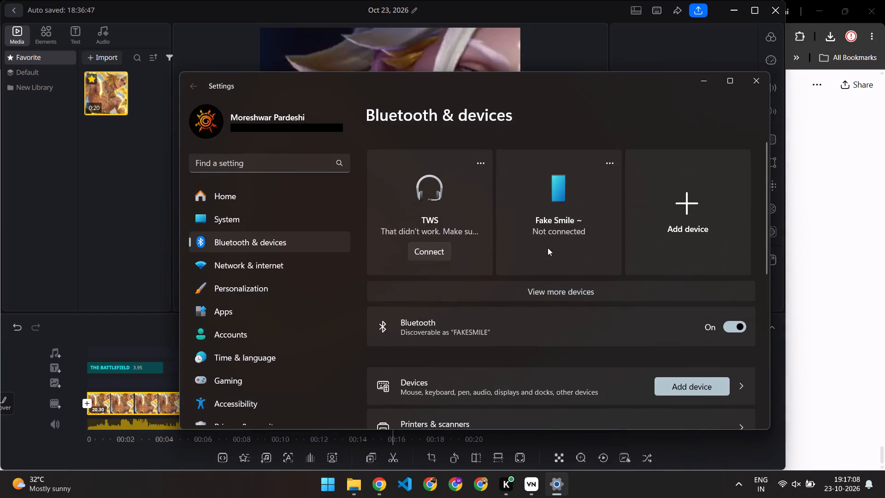
click(538, 290)
scroll(538, 290, down, 3)
click(704, 264)
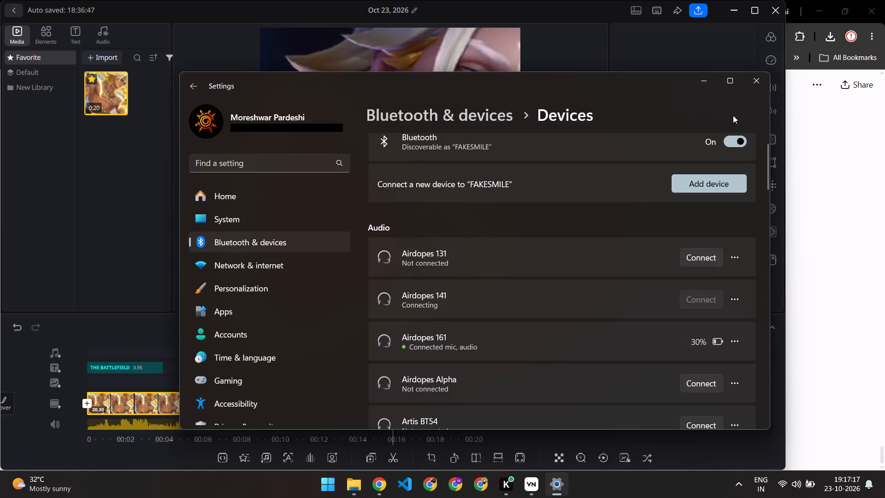
click(705, 78)
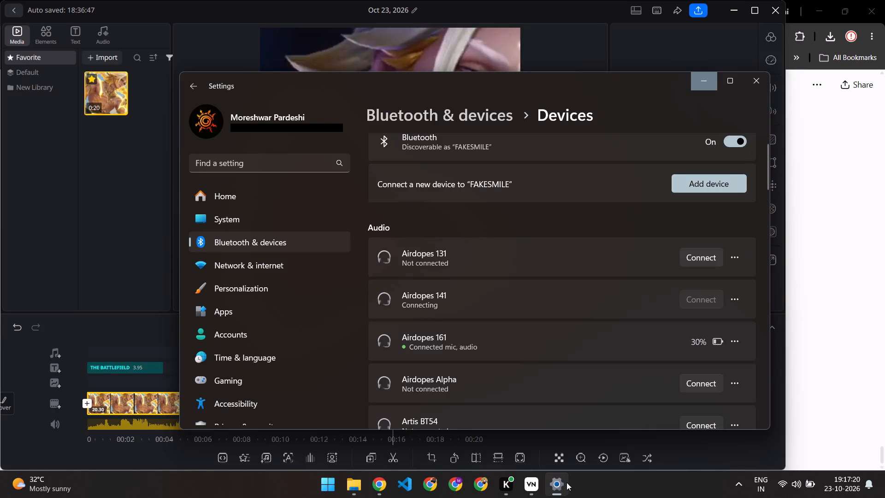
Return to the VN project and move the playhead back to 0:00.00.
click(531, 490)
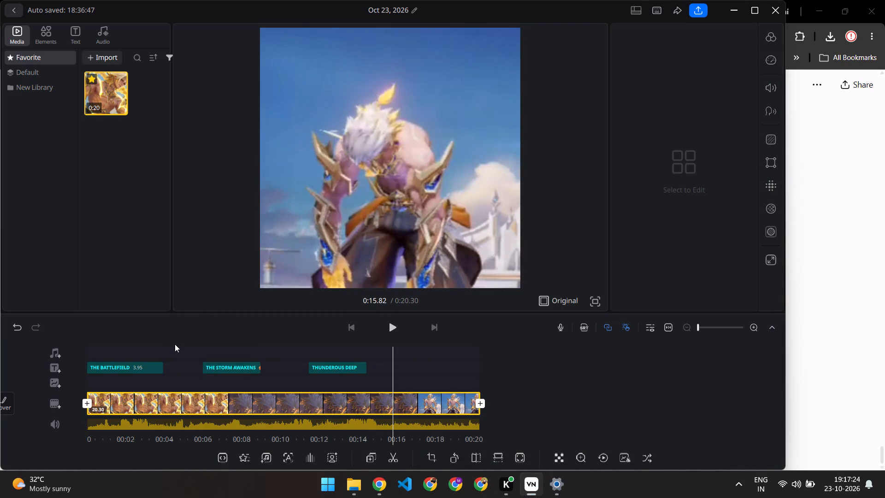
scroll(175, 344, right, 14)
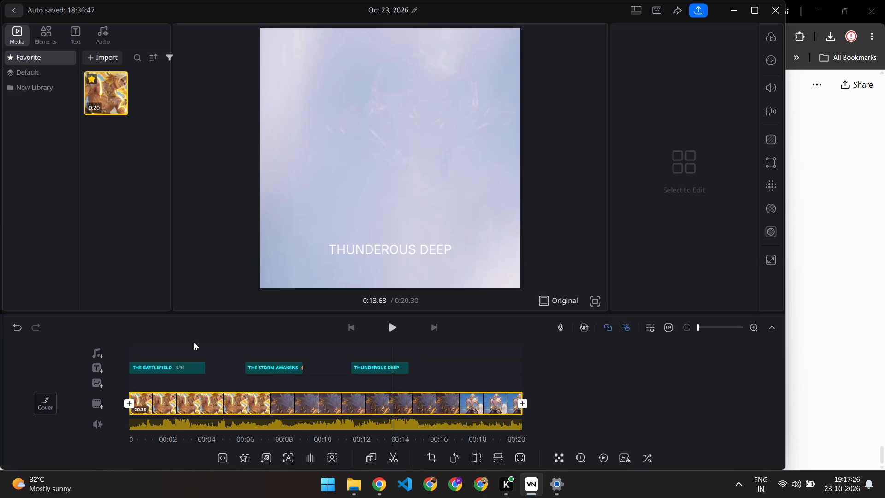
scroll(194, 342, right, 20)
scroll(194, 342, right, 8)
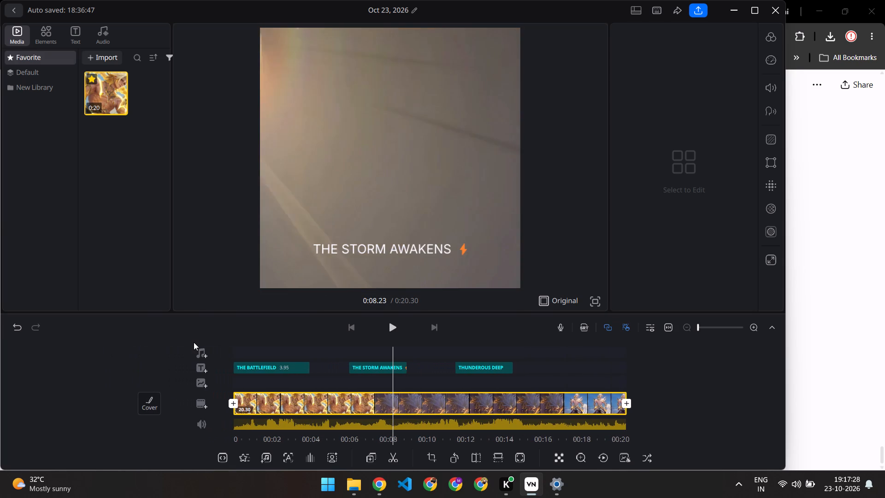
scroll(194, 342, right, 20)
scroll(194, 342, right, 11)
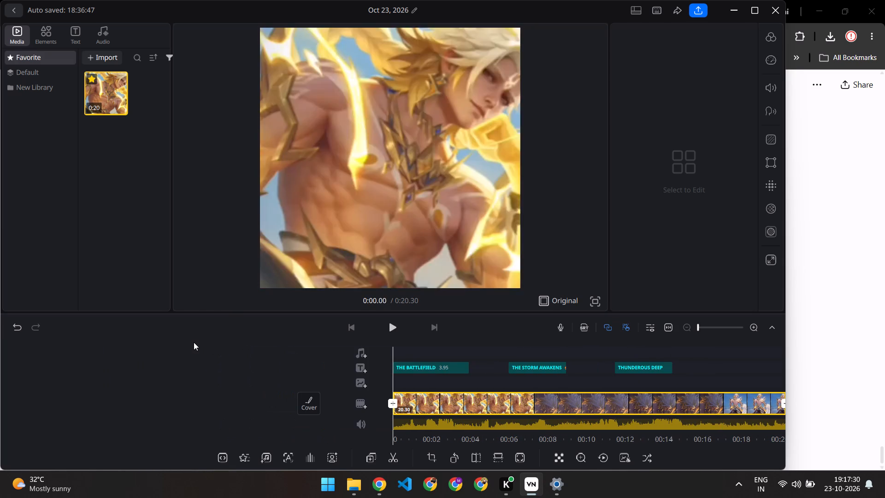
Play the captioned video from the start to about 0:13 to review the caption timing.
scroll(194, 342, right, 3)
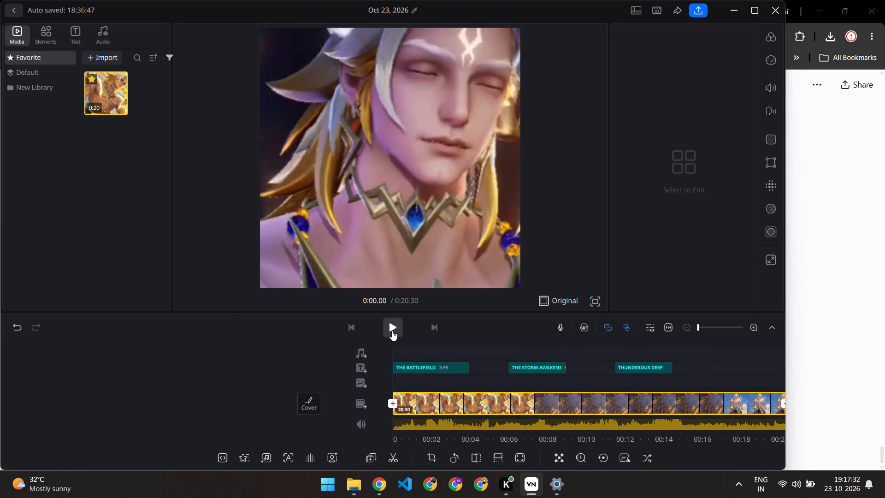
click(392, 331)
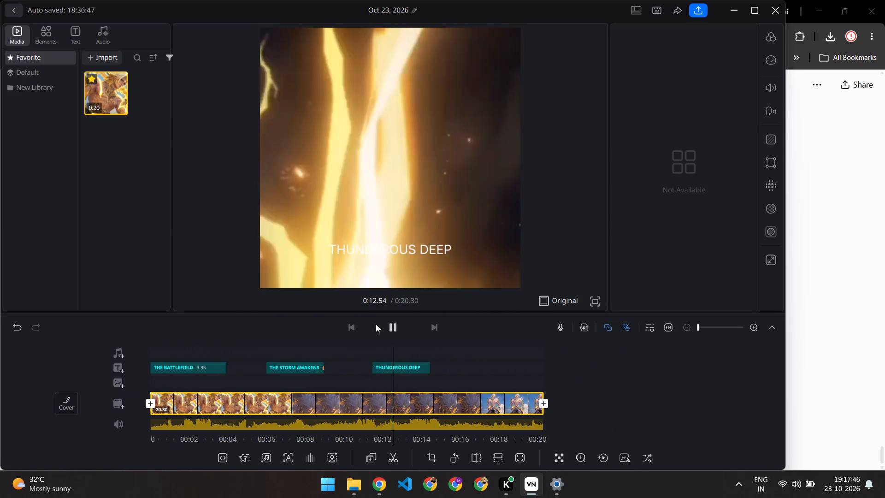
click(389, 326)
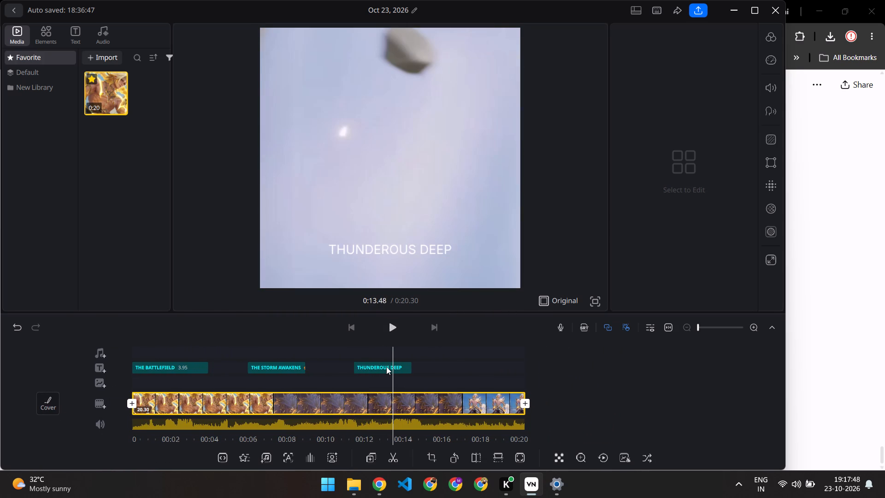
Move the THUNDEROUS DEEP caption directly after THE BATTLEFIELD caption, ahead of THE STORM AWAKENS, starting at about 0:04.
click(386, 367)
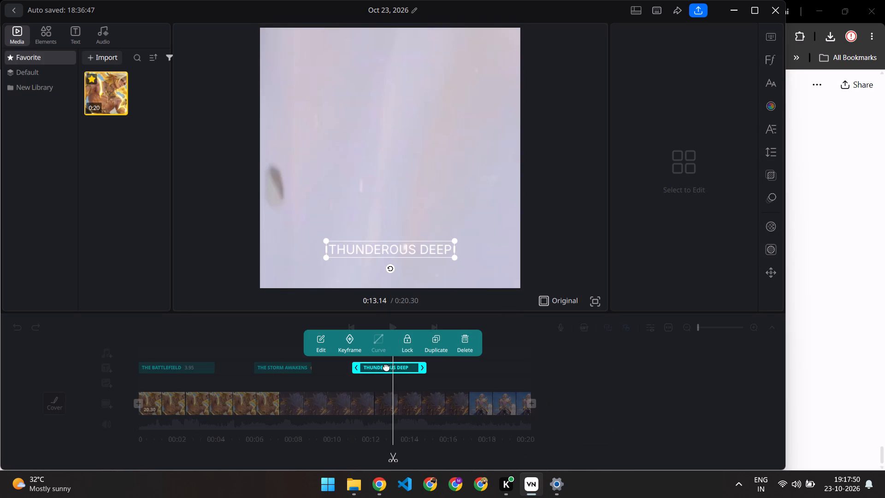
key(ctrl+x)
scroll(284, 371, right, 1)
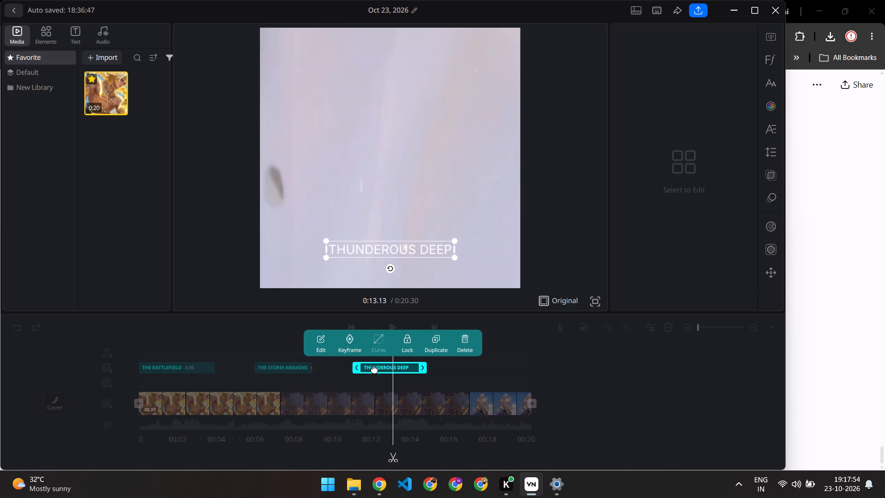
drag(374, 369, 244, 368)
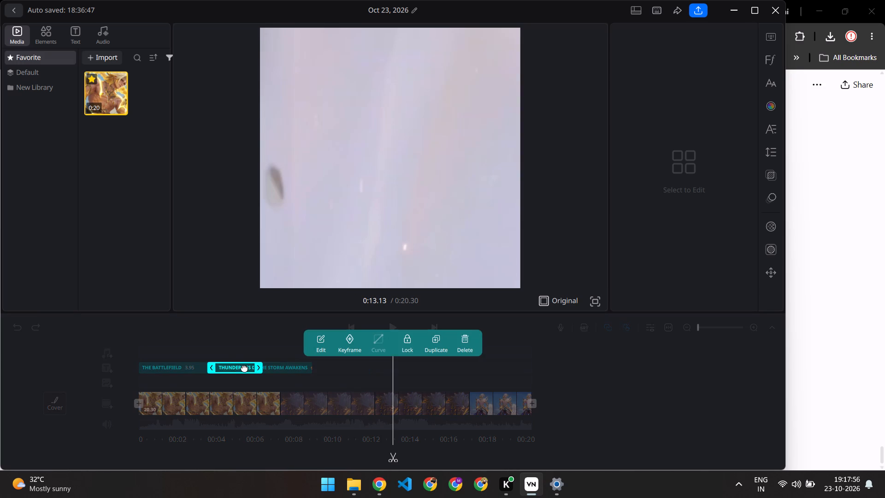
click(571, 369)
Play the video from the start to about 0:08 to check the reordered captions.
scroll(445, 368, right, 10)
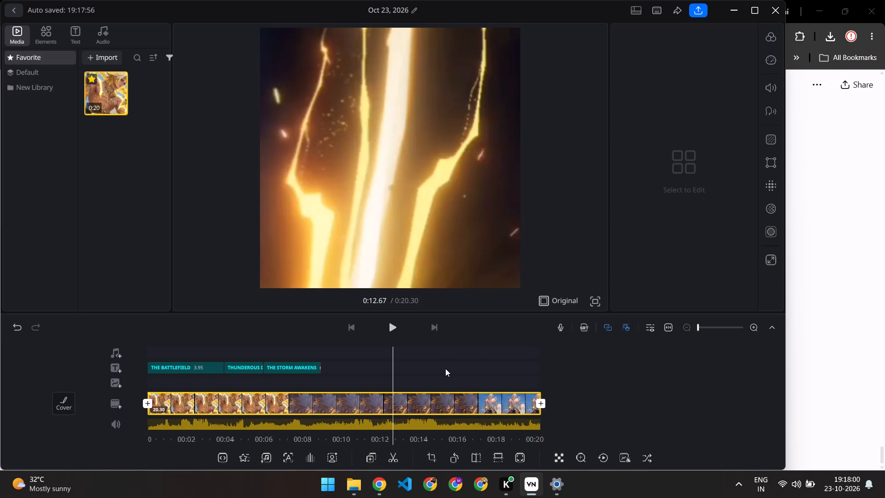
scroll(445, 368, right, 20)
scroll(445, 368, right, 20)
scroll(445, 368, right, 4)
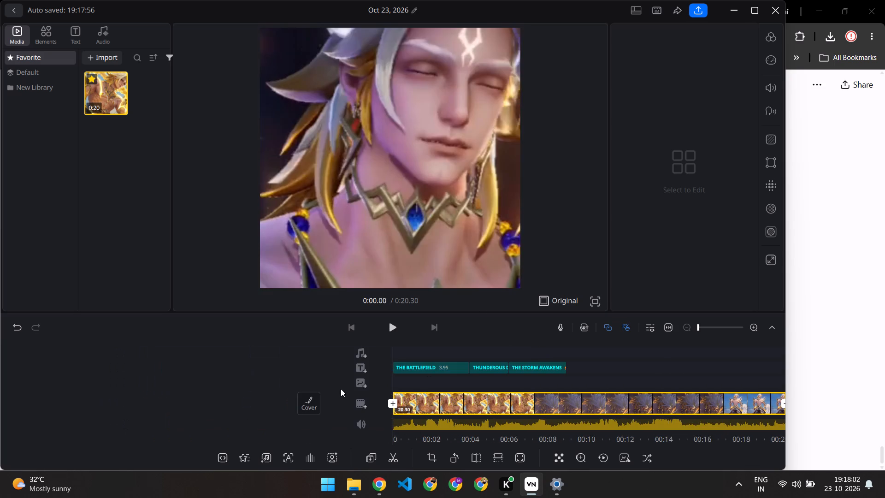
click(388, 326)
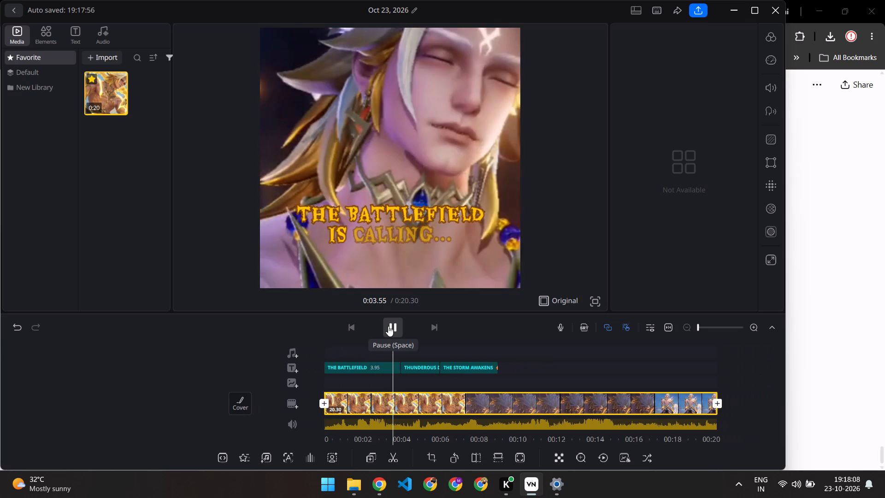
click(388, 326)
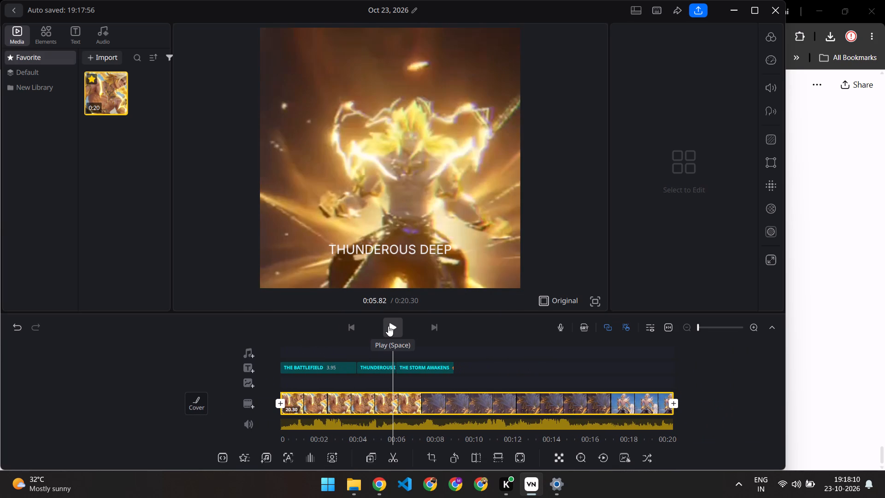
click(388, 326)
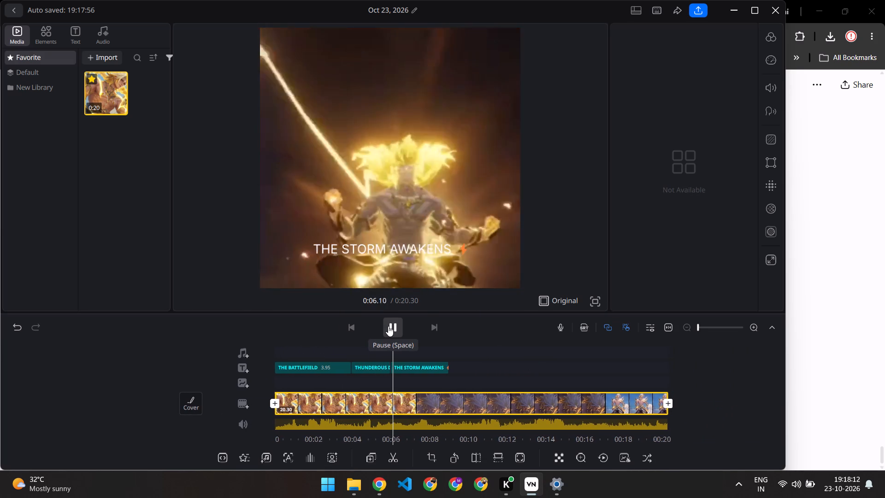
click(388, 326)
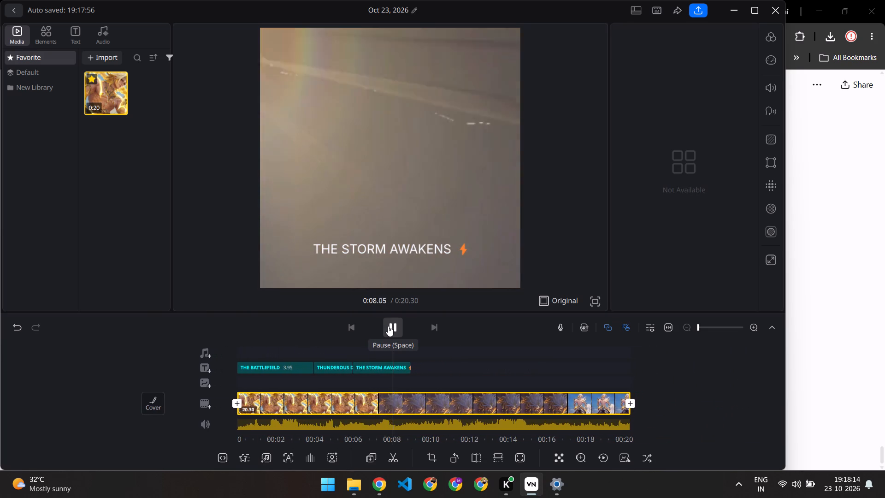
Shift THE STORM AWAKENS caption along the timeline so it starts at about 0:07.
click(373, 367)
drag(373, 367, 378, 367)
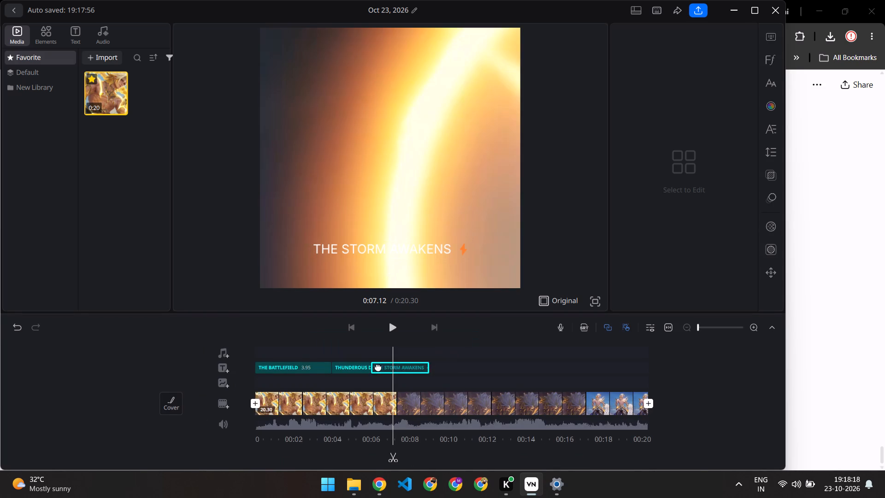
drag(378, 367, 395, 367)
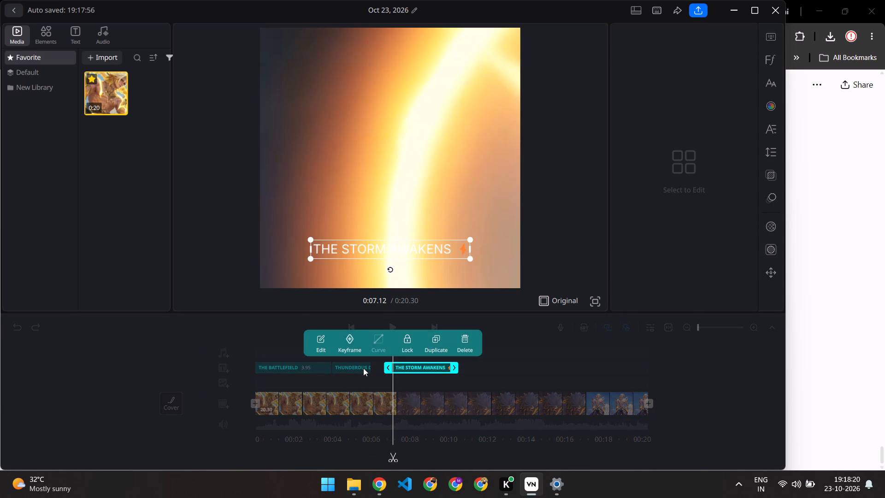
Shift the THUNDEROUS DEEP caption into the gap between the other two captions, starting at about 0:04.5.
click(363, 368)
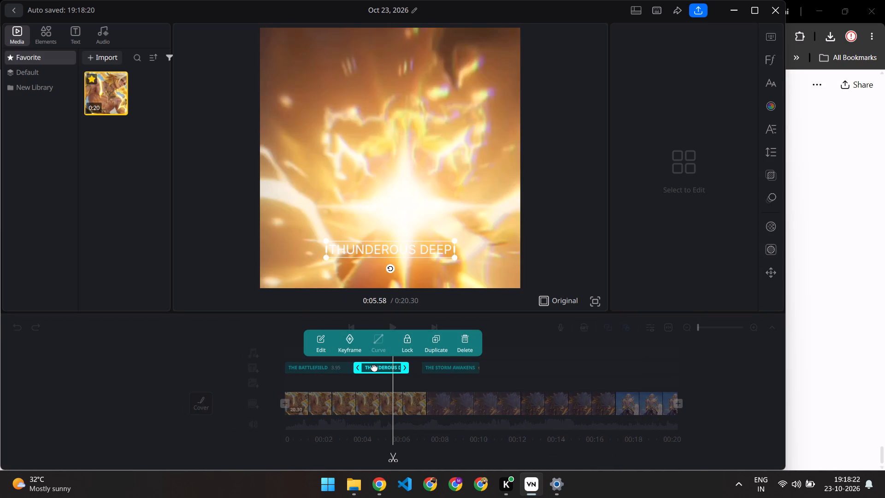
drag(374, 367, 383, 368)
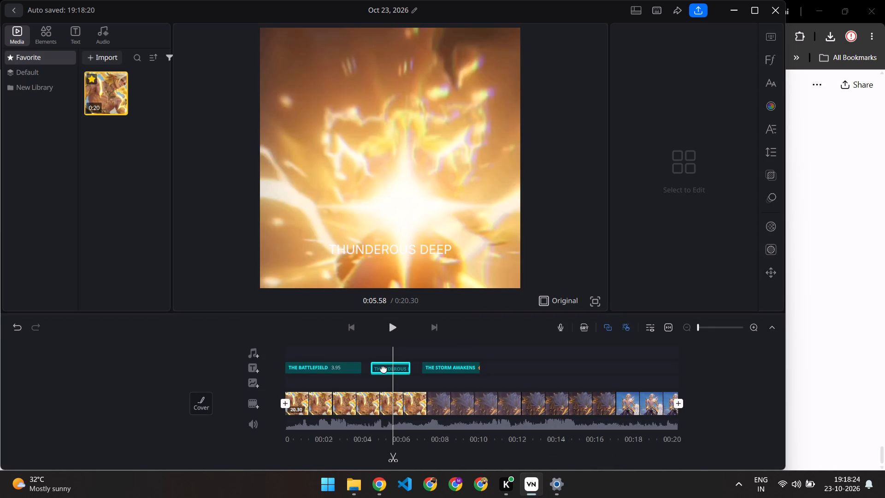
drag(383, 368, 386, 368)
click(302, 380)
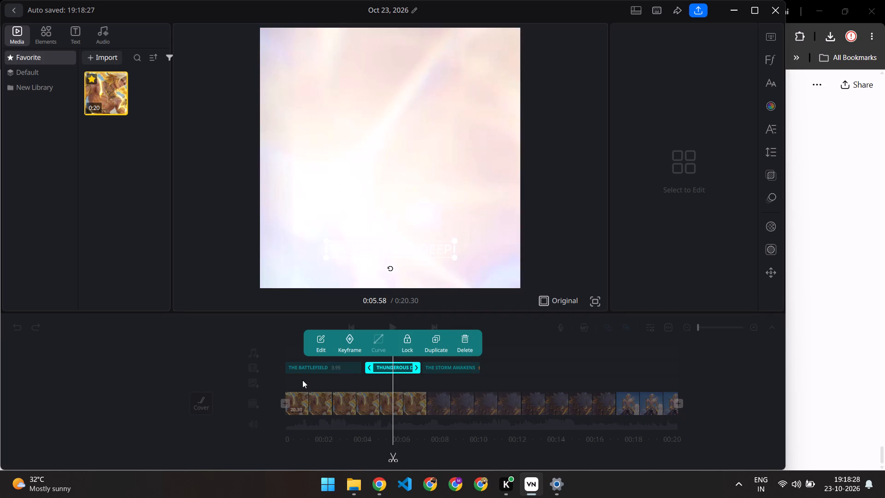
Examine the font size, font, color and format settings of THE BATTLEFIELD caption.
click(319, 365)
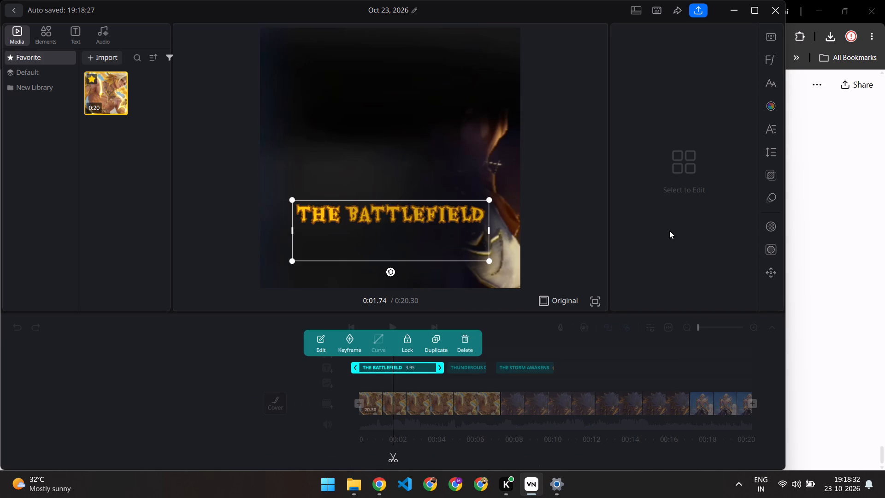
click(768, 85)
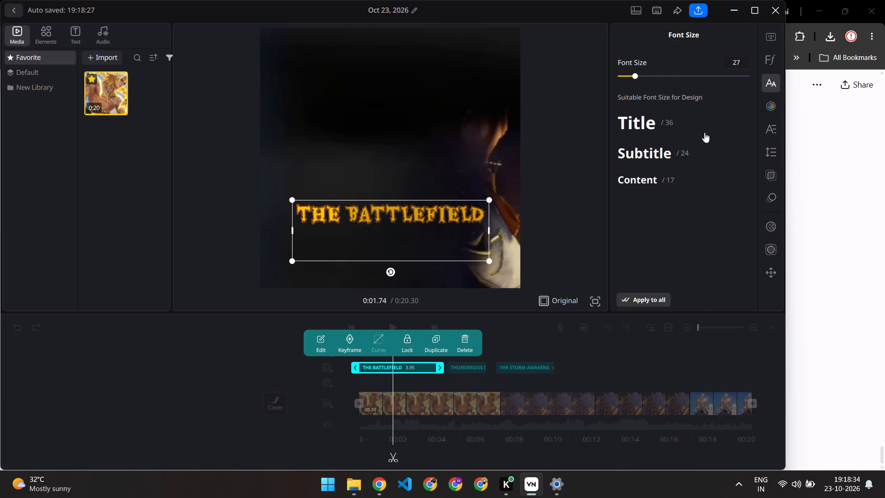
click(773, 63)
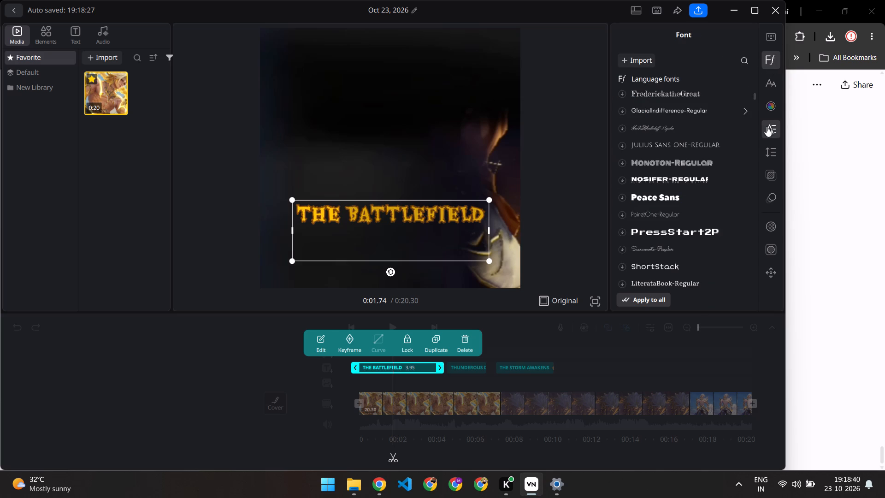
click(771, 110)
scroll(683, 211, down, 1)
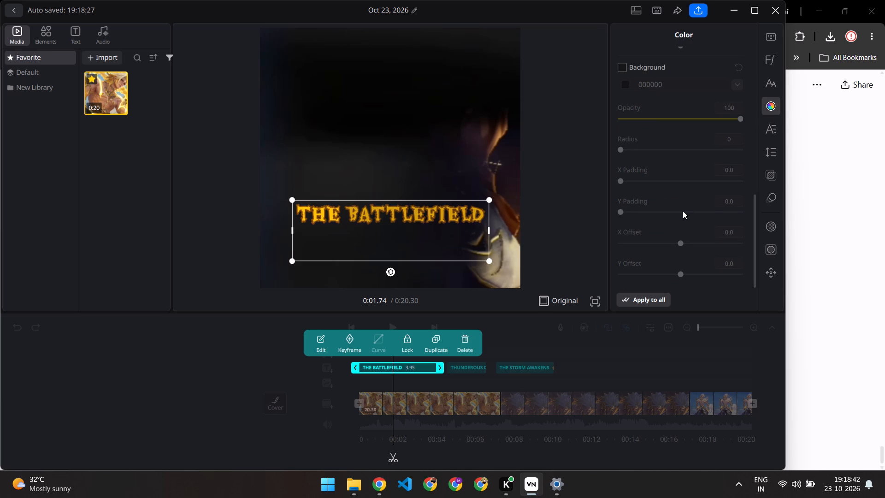
scroll(683, 211, down, 4)
click(773, 129)
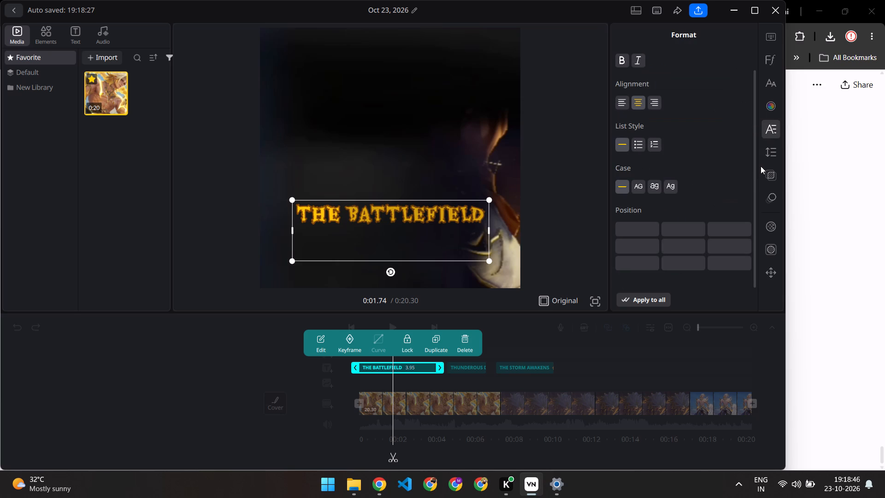
Examine the text, stroke, shadow and background color settings of THE BATTLEFIELD caption.
click(770, 107)
scroll(673, 175, down, 1)
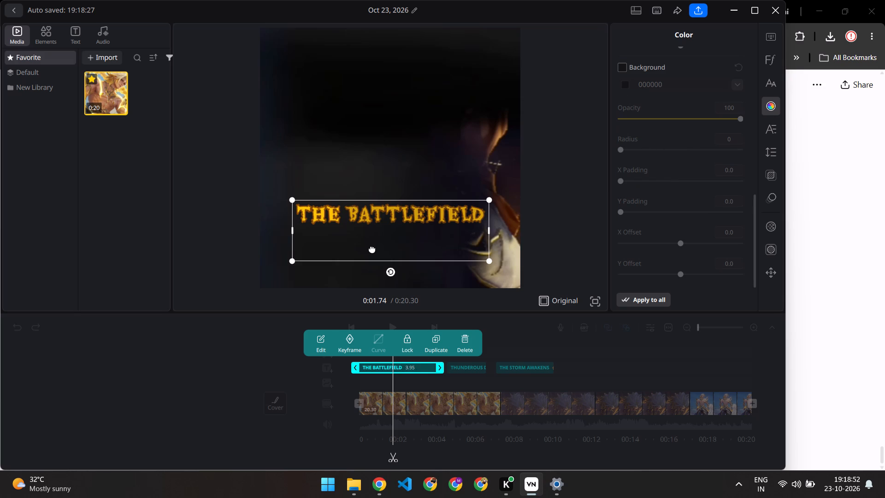
scroll(688, 215, up, 9)
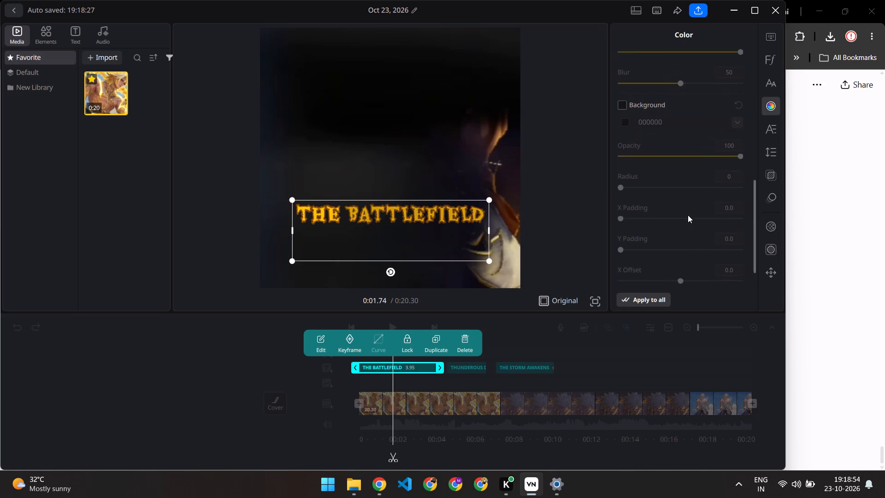
scroll(688, 215, up, 13)
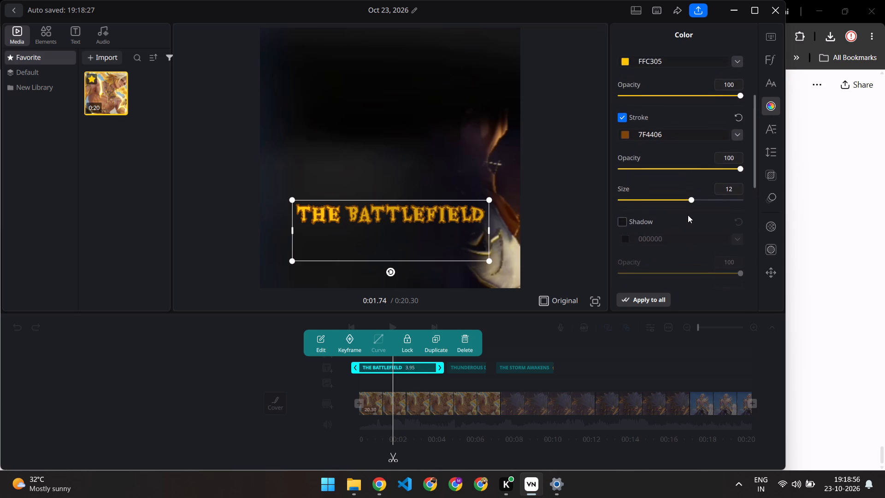
Change the stroke color of THE BATTLEFIELD caption to pale yellow F8E6AC.
click(735, 177)
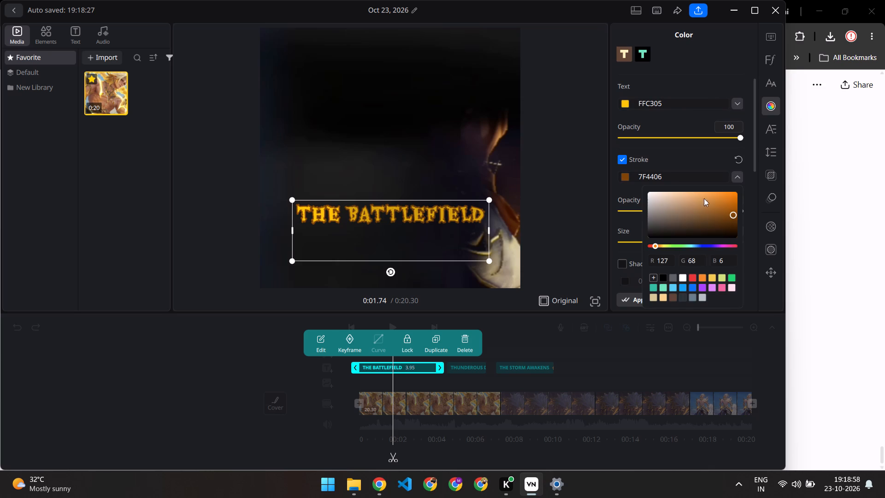
drag(678, 197, 648, 197)
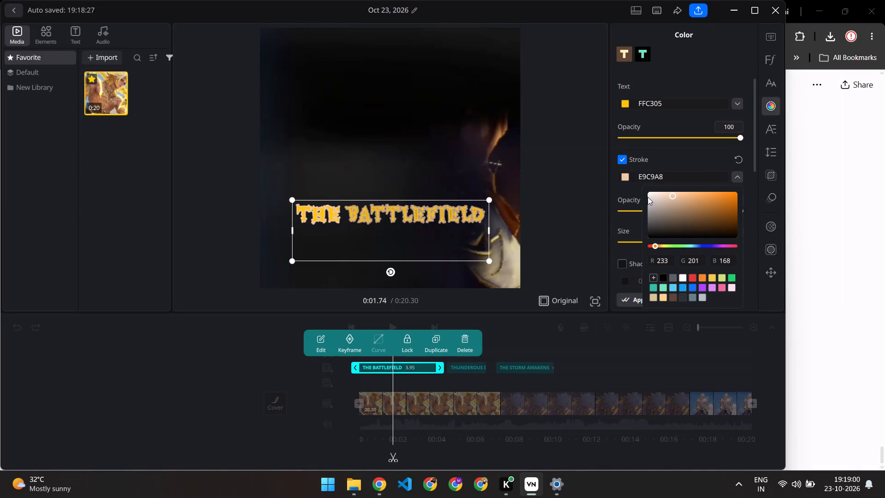
drag(648, 197, 669, 194)
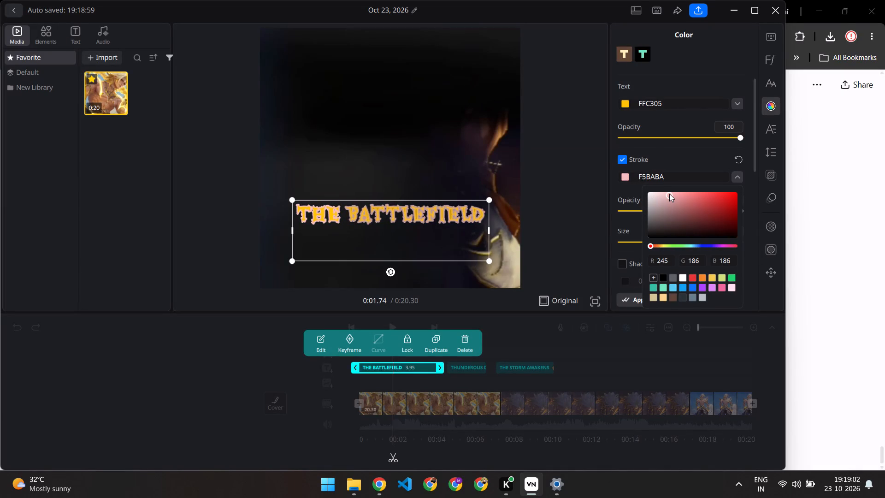
drag(669, 194, 658, 195)
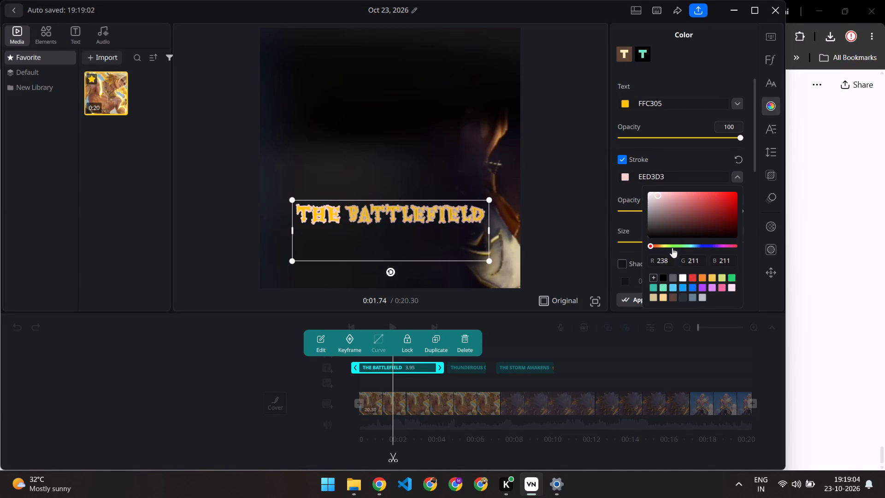
click(661, 248)
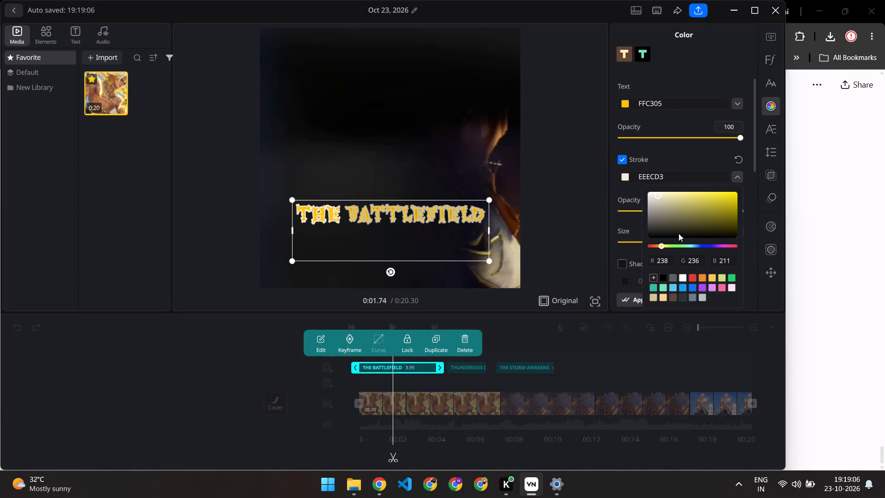
drag(716, 200, 701, 194)
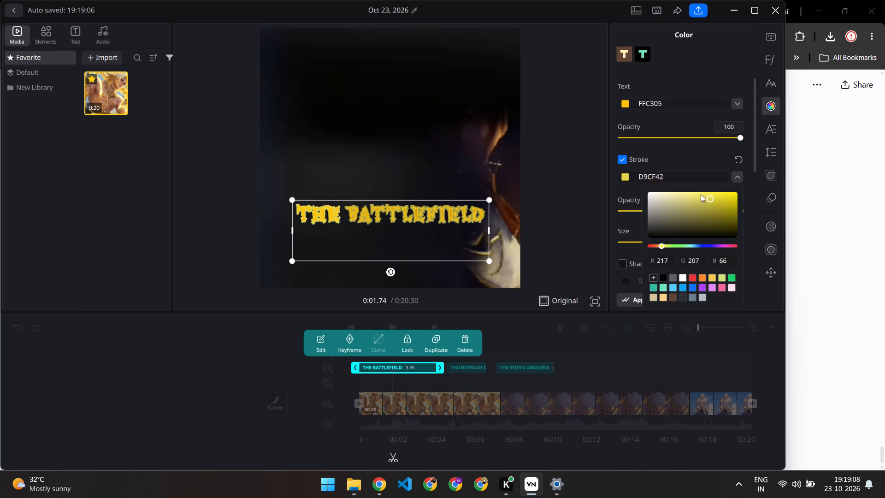
drag(701, 194, 677, 189)
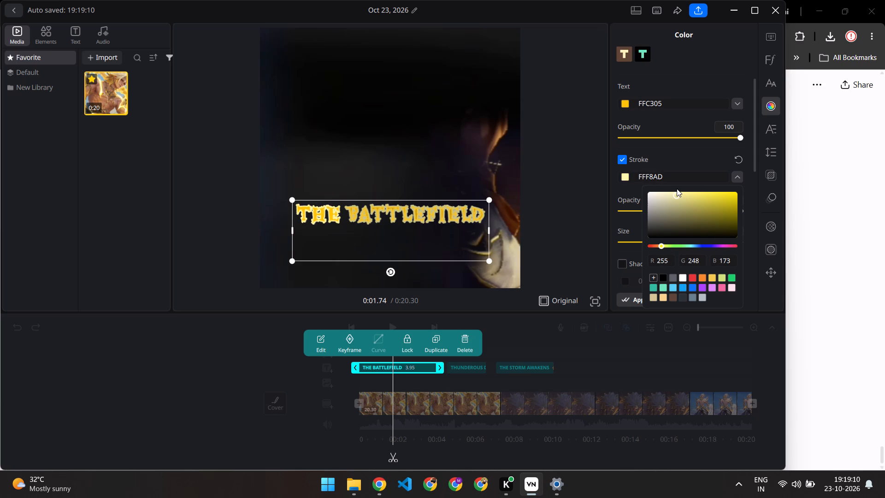
drag(677, 189, 688, 190)
click(711, 277)
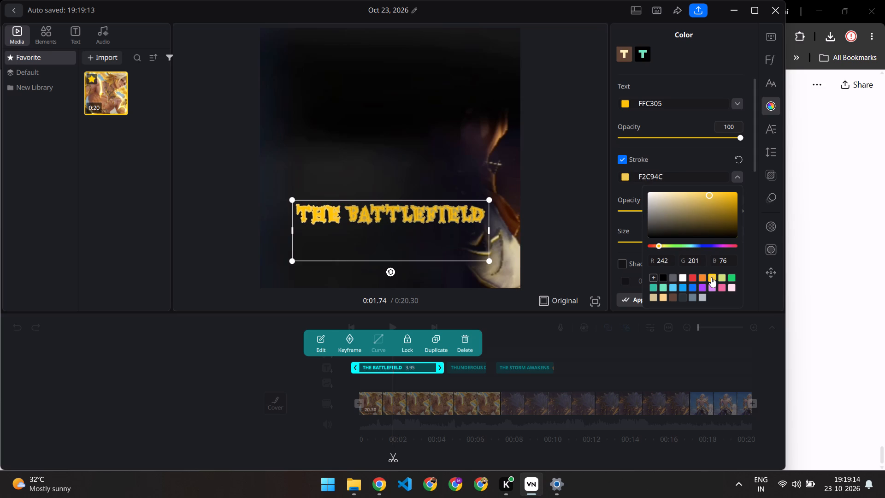
click(698, 194)
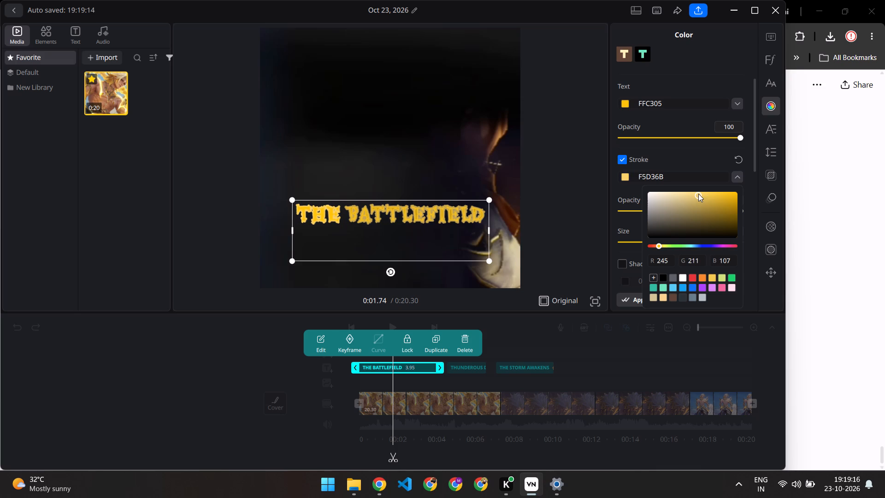
click(684, 194)
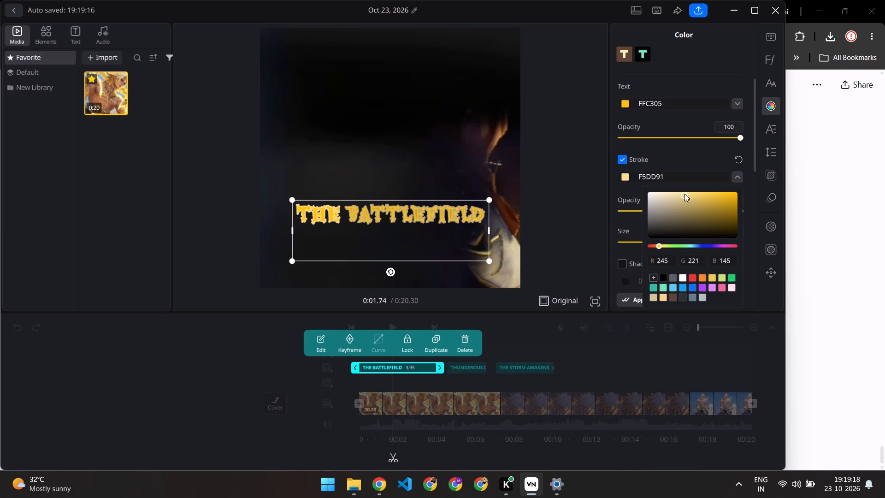
click(675, 193)
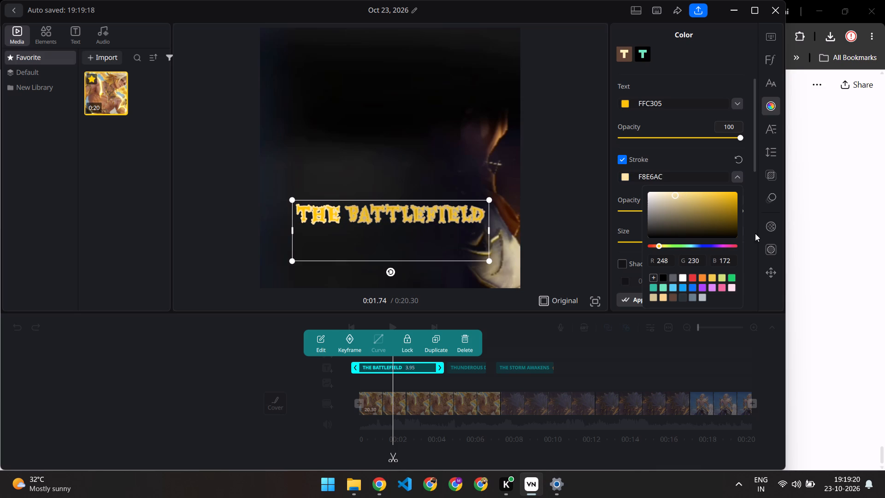
click(833, 286)
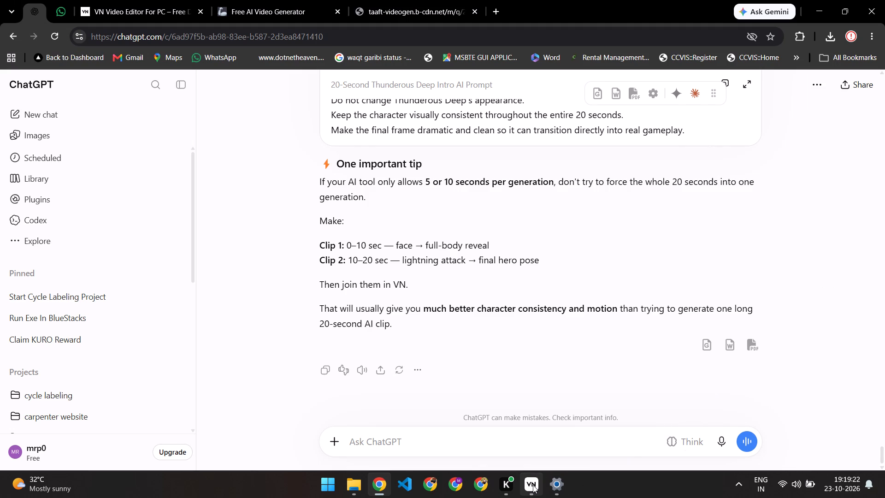
click(533, 485)
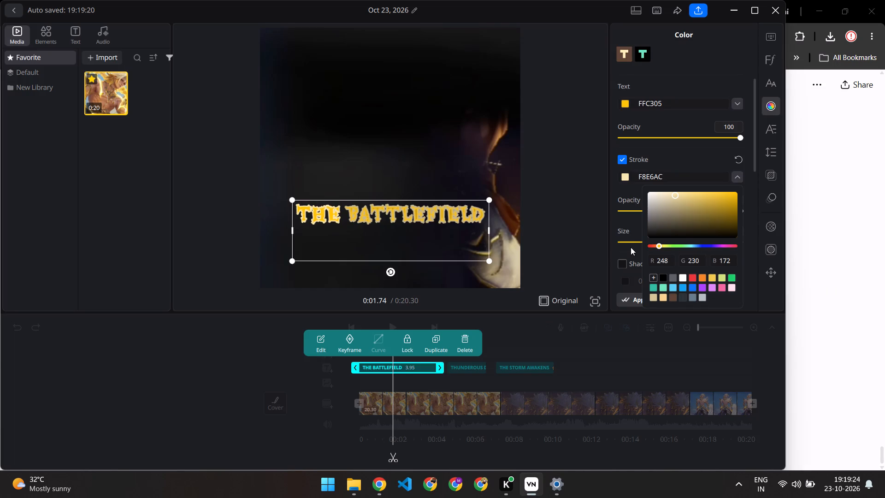
click(631, 247)
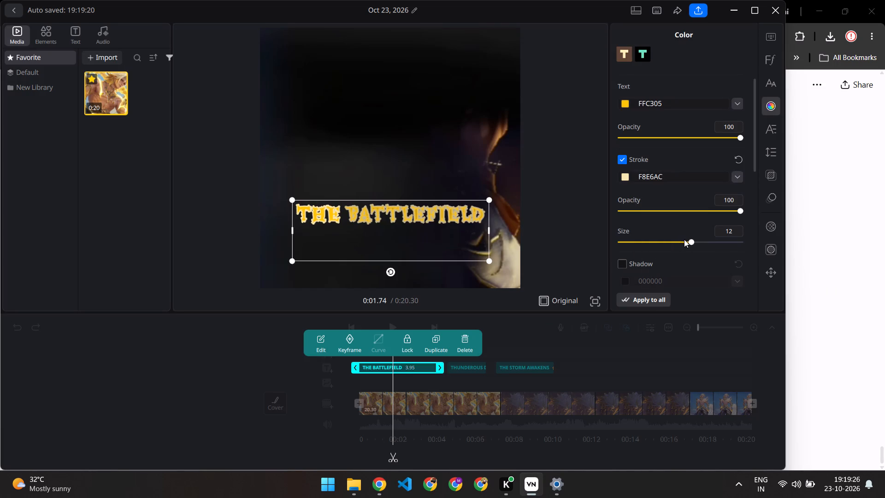
Set the stroke size of THE BATTLEFIELD caption to 6.
drag(690, 243, 683, 243)
drag(683, 243, 655, 243)
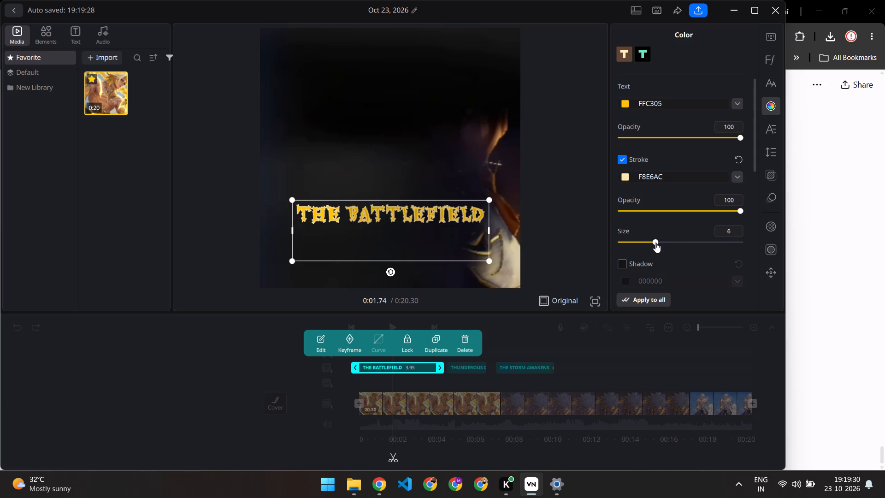
click(657, 242)
Set the text opacity of THE BATTLEFIELD caption to 90 and finish editing the caption.
scroll(696, 174, up, 1)
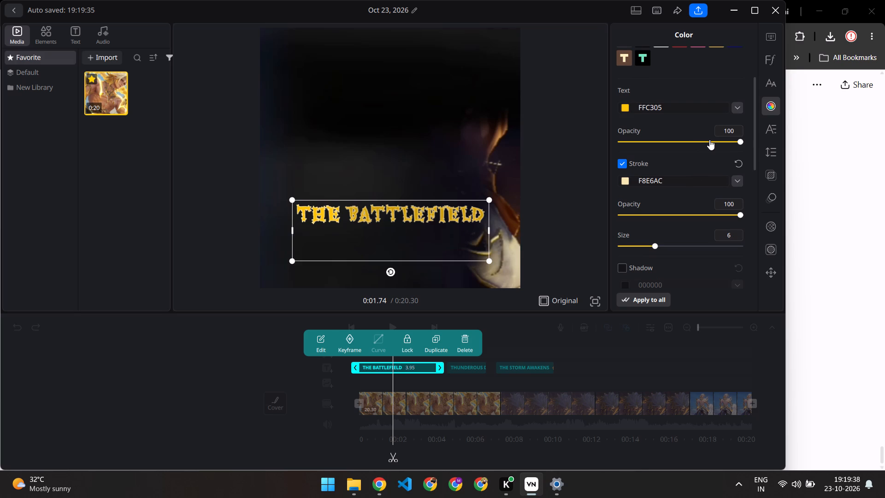
drag(709, 140, 714, 140)
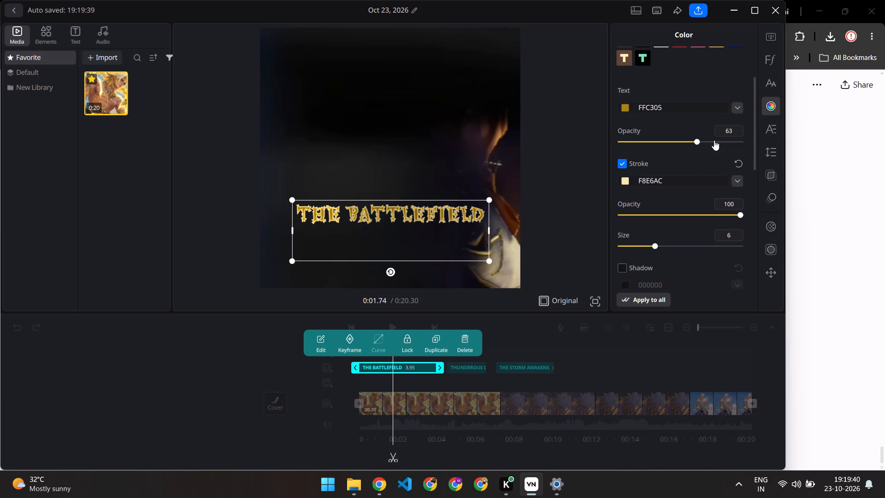
drag(714, 140, 730, 143)
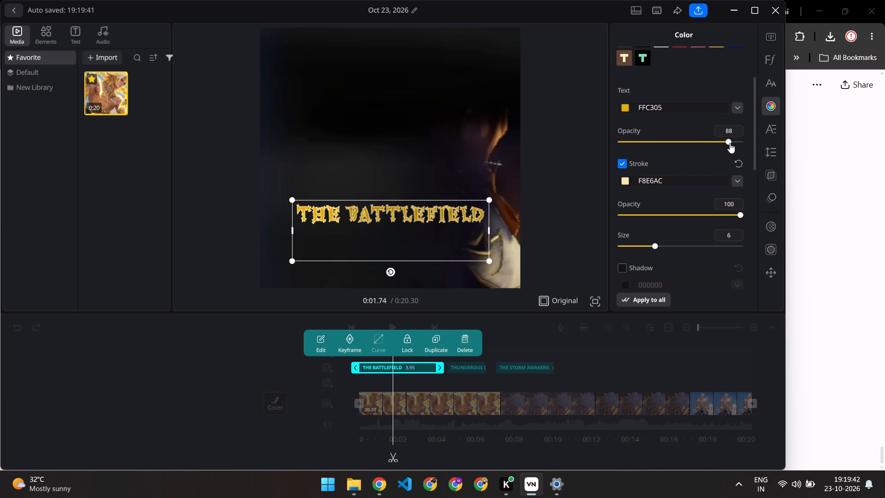
drag(730, 143, 731, 143)
click(518, 338)
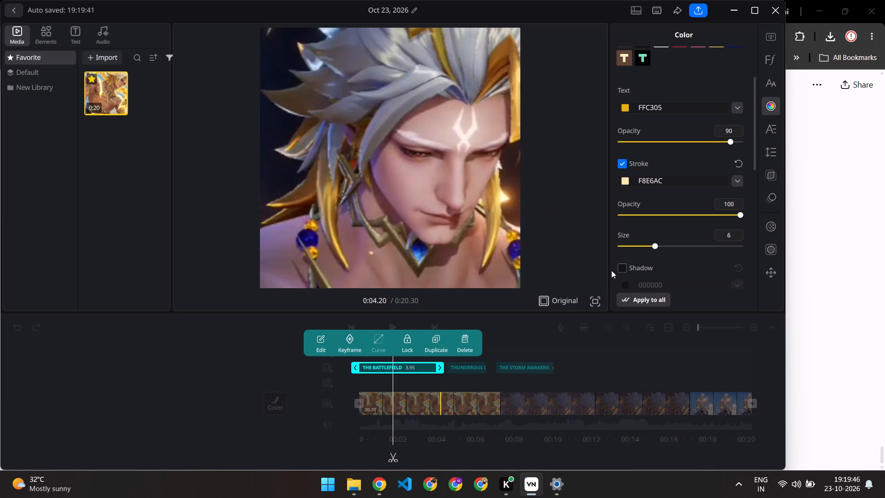
Maximize the editor and play the video from the start through the THUNDEROUS DEEP caption to check the restyled title.
click(755, 10)
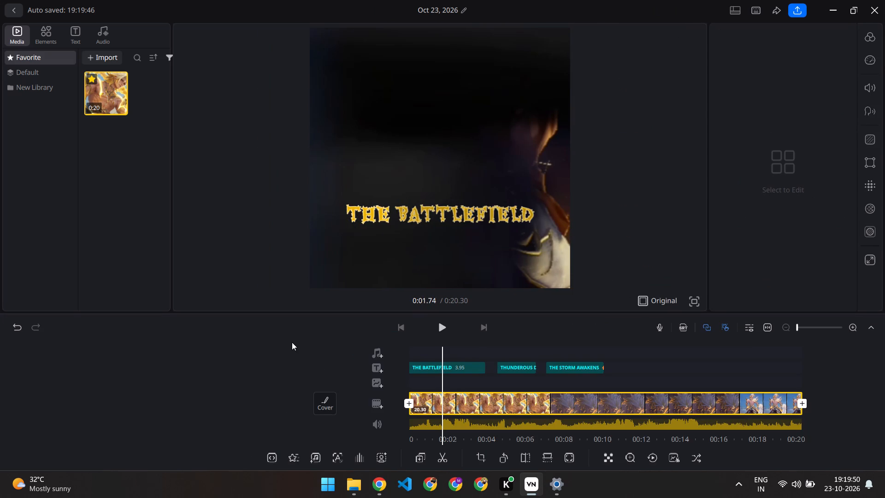
click(410, 352)
scroll(410, 352, right, 3)
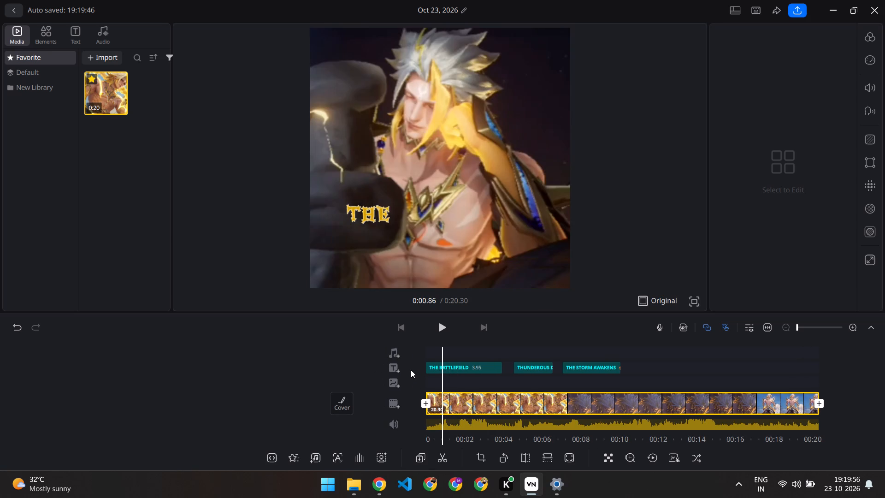
scroll(411, 370, right, 1)
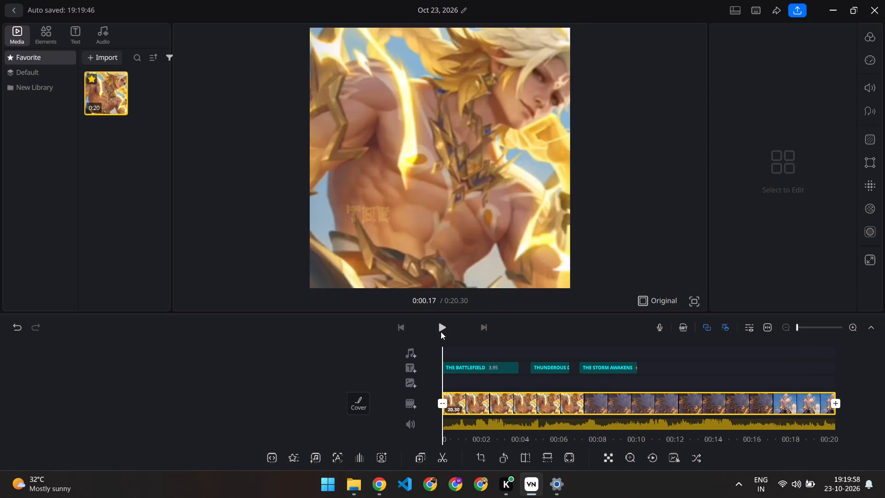
click(439, 330)
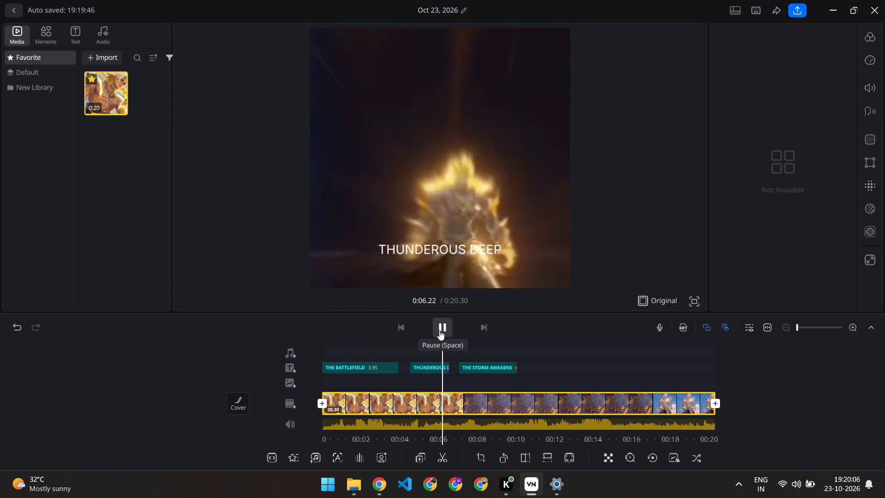
click(439, 330)
Select the THUNDEROUS DEEP caption on the timeline and change its font to Peace Sans.
scroll(401, 345, right, 5)
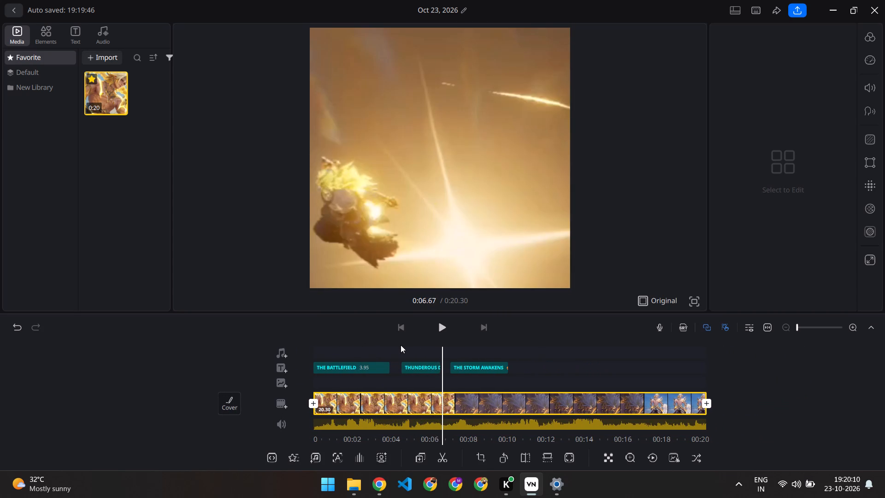
scroll(401, 345, right, 7)
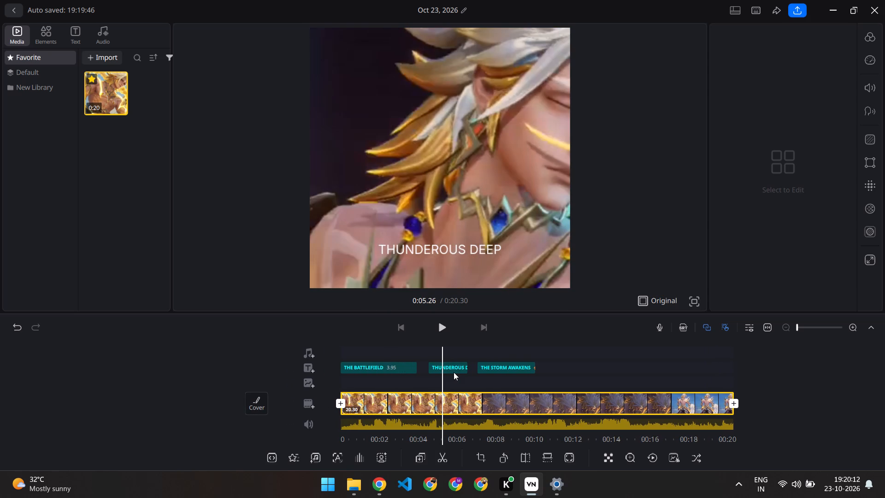
click(454, 368)
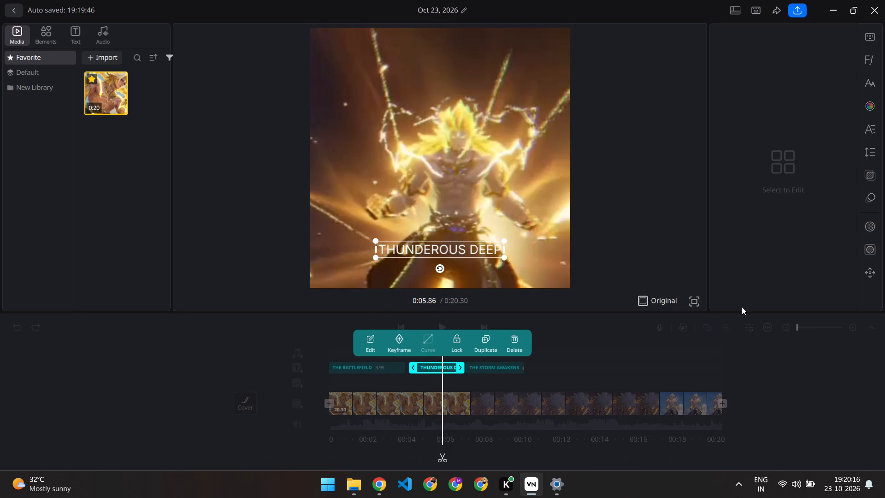
click(870, 57)
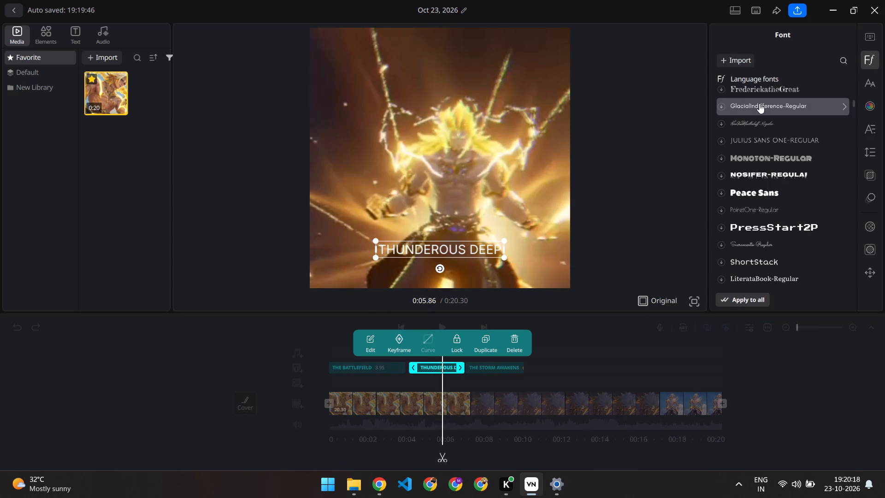
double_click(749, 198)
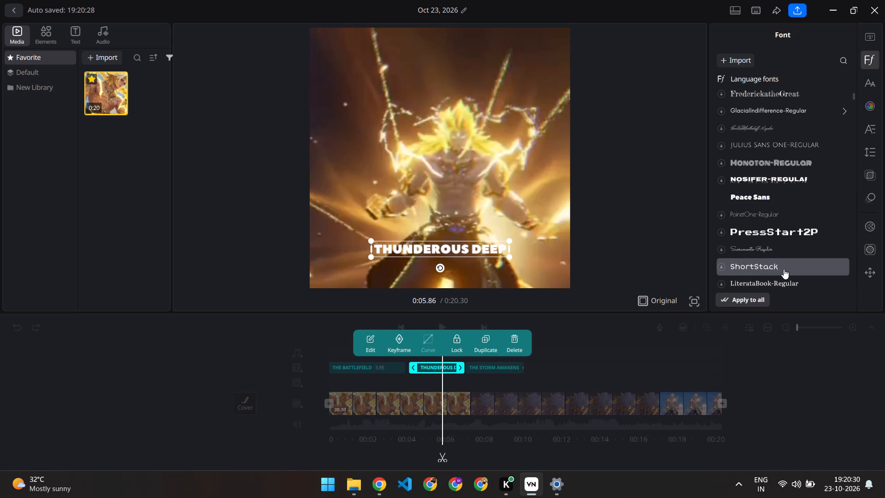
Browse further through the fonts and change the THUNDEROUS DEEP caption's font to Cherry Blue.
scroll(761, 194, down, 5)
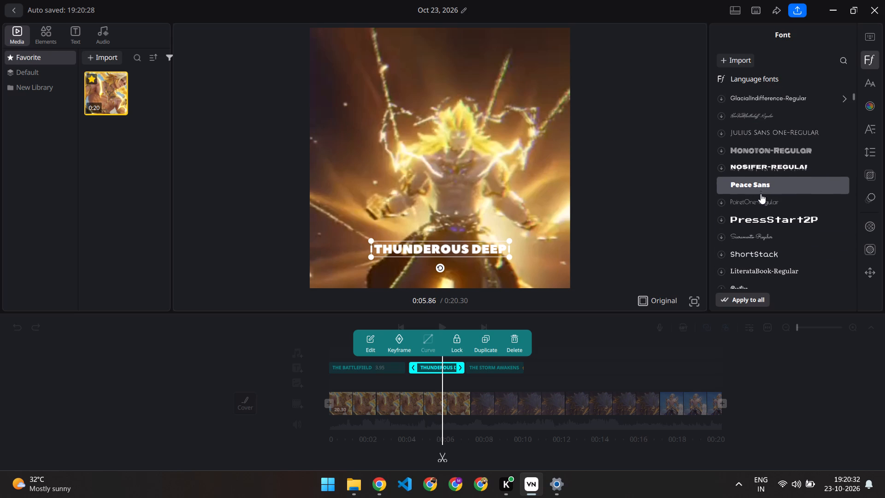
scroll(761, 194, down, 14)
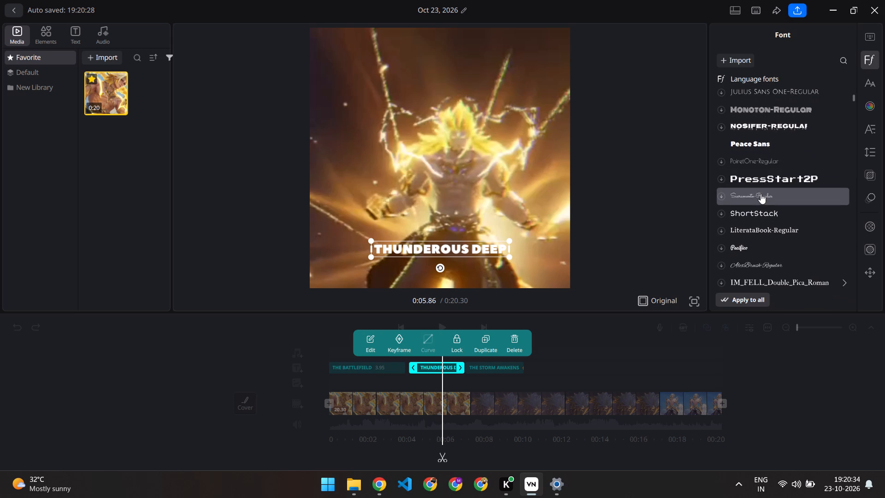
scroll(761, 194, down, 17)
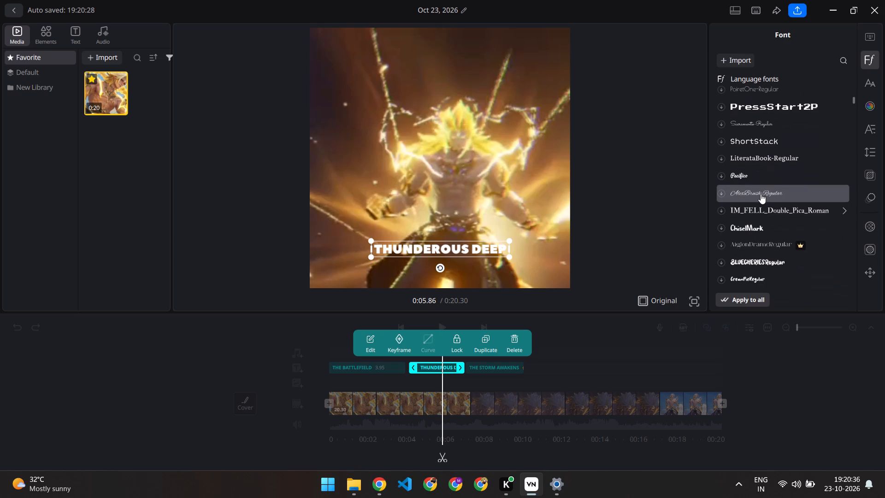
scroll(761, 194, down, 11)
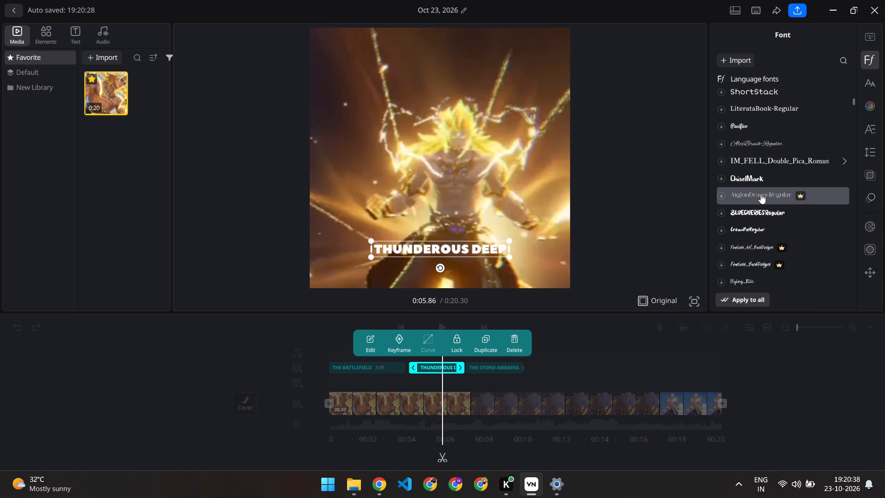
scroll(761, 194, down, 7)
scroll(761, 194, down, 17)
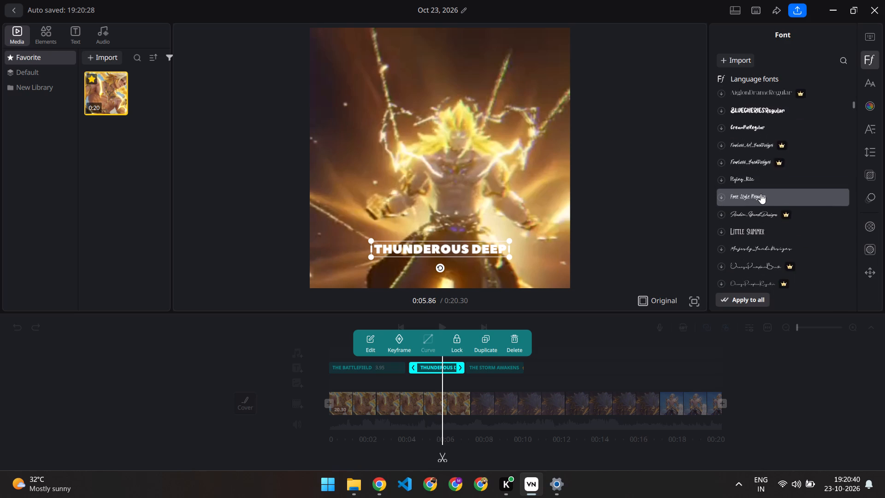
scroll(761, 194, down, 13)
scroll(761, 194, down, 10)
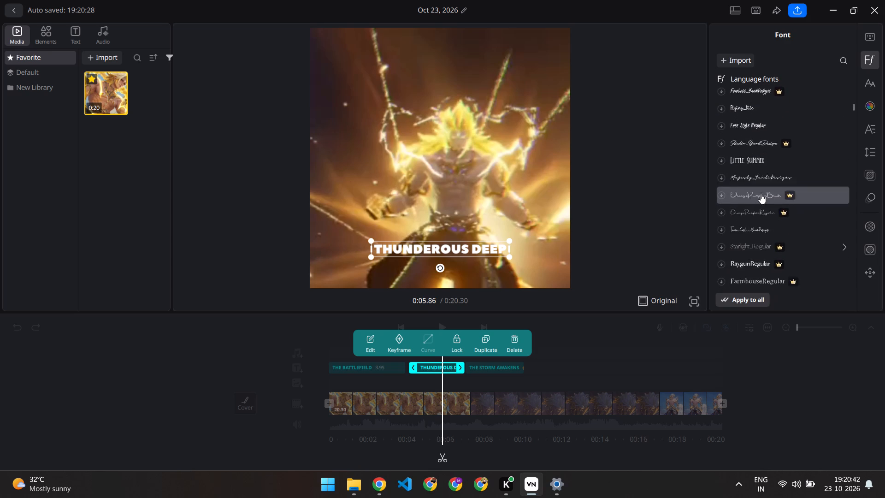
scroll(761, 194, down, 16)
scroll(761, 194, down, 7)
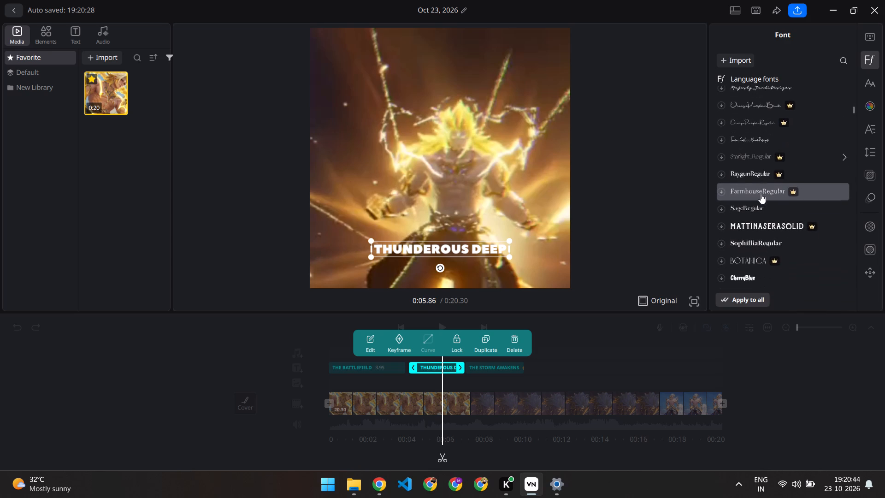
scroll(761, 194, down, 6)
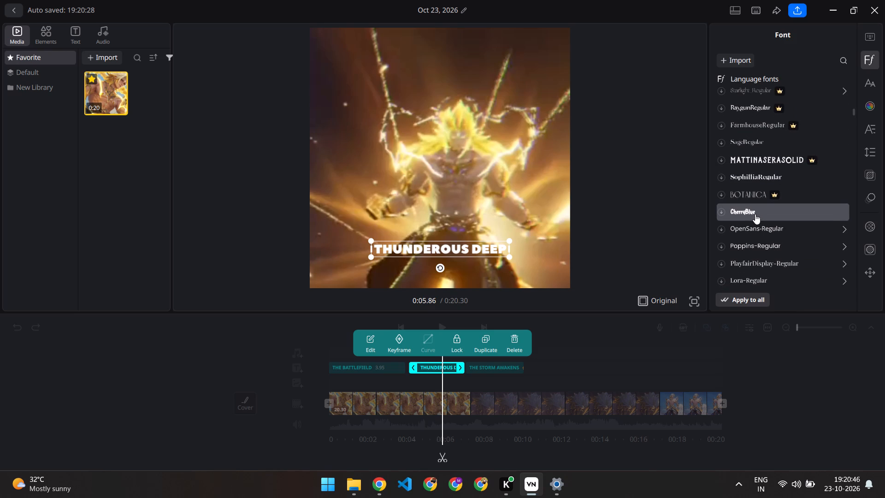
click(755, 214)
scroll(755, 214, down, 7)
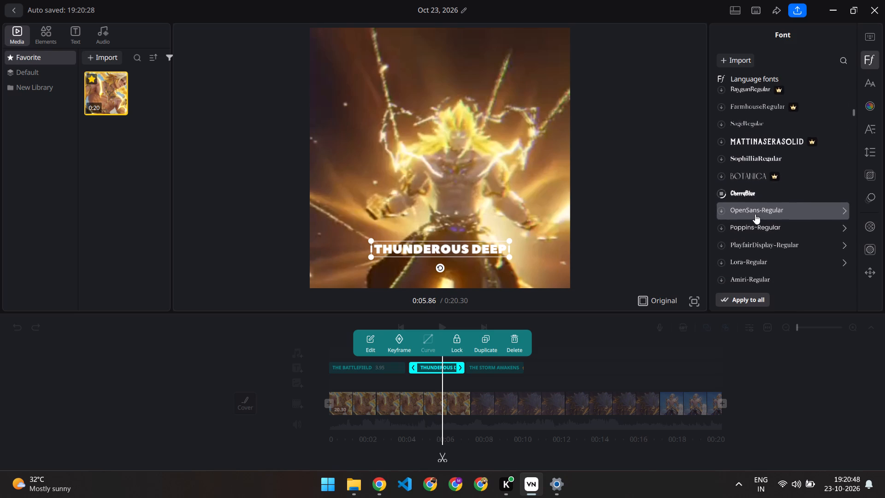
scroll(755, 214, down, 16)
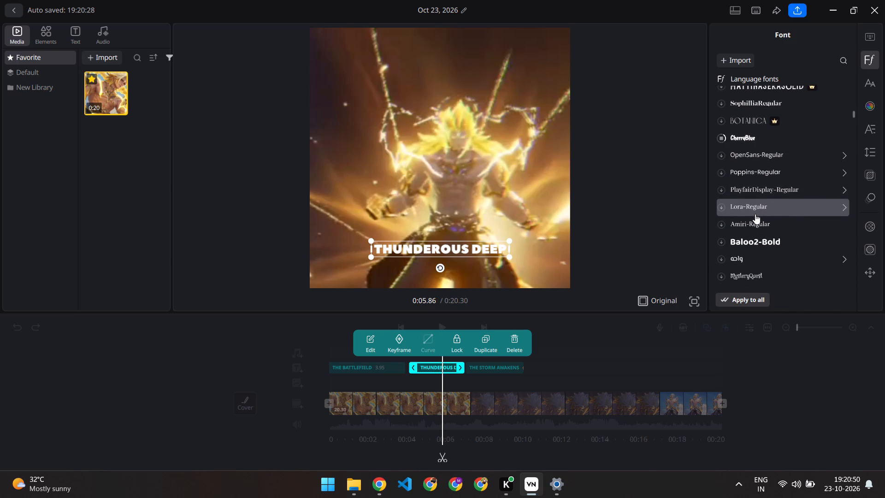
scroll(755, 214, down, 7)
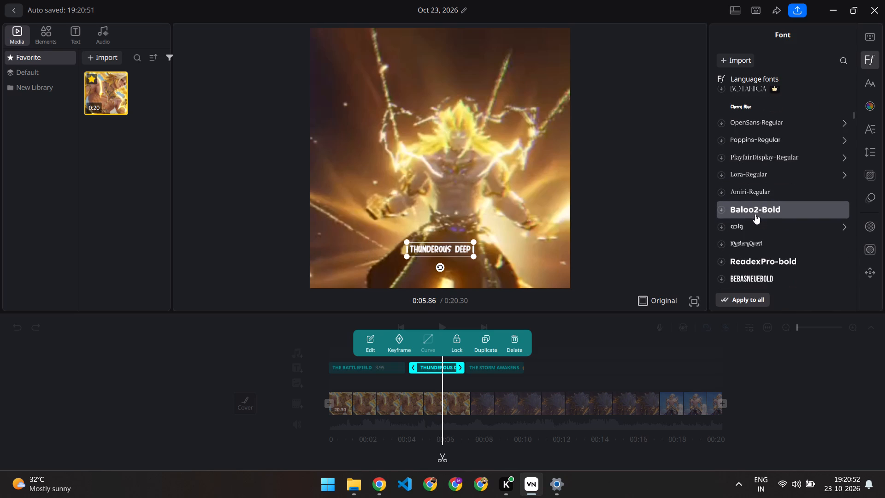
scroll(755, 214, down, 1)
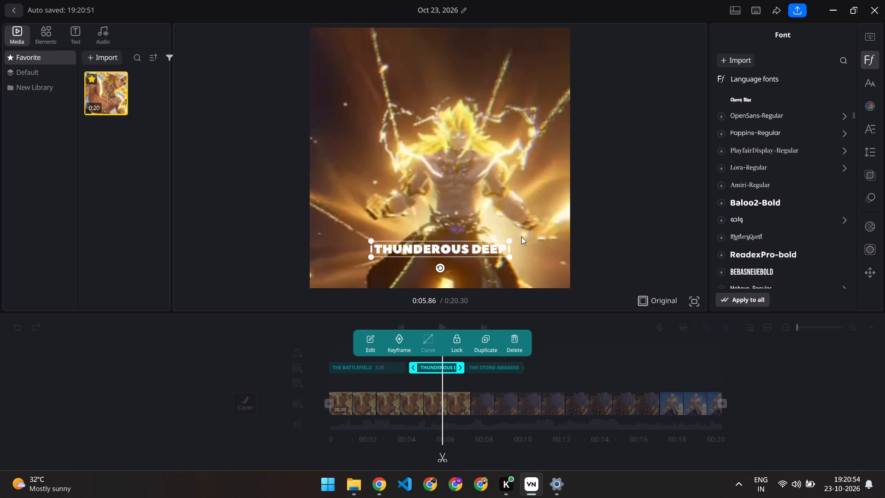
scroll(754, 164, up, 8)
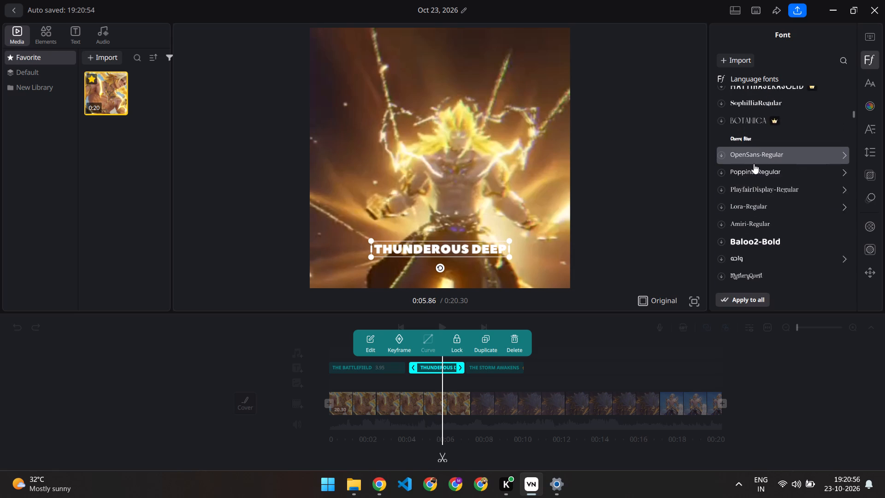
scroll(754, 164, up, 2)
click(754, 164)
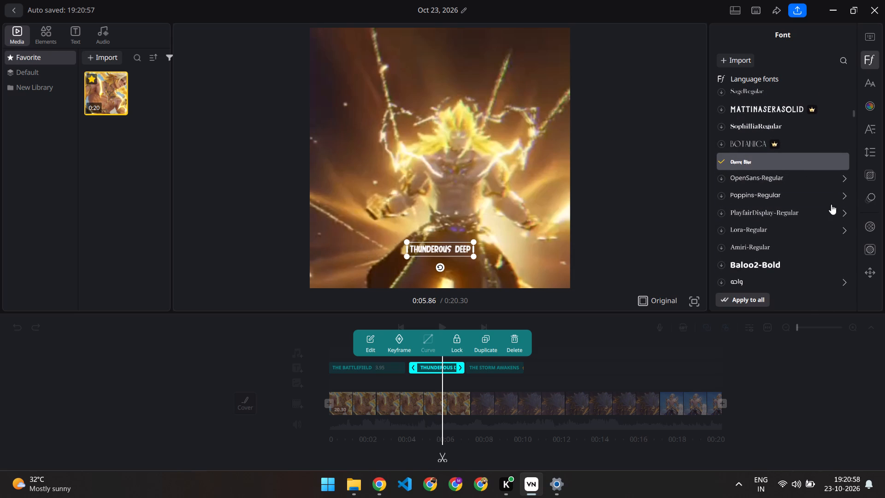
Set the font size of the THUNDEROUS DEEP caption to the Subtitle size, 24.
click(865, 83)
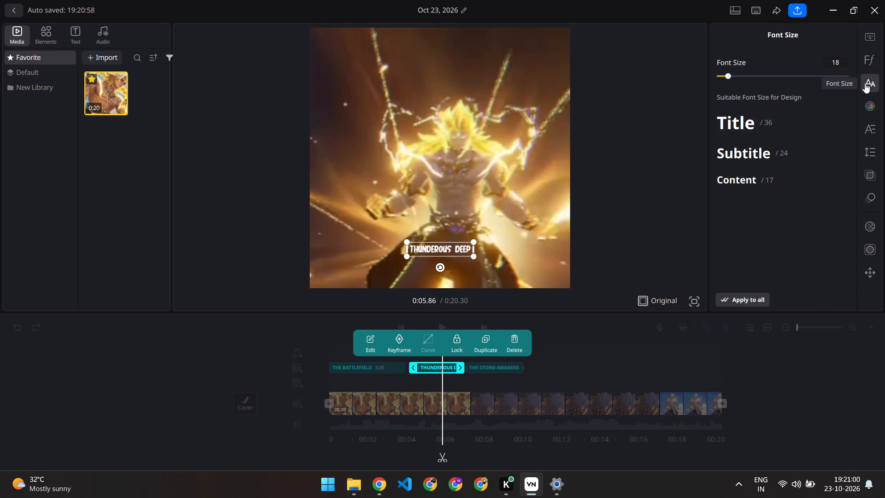
drag(737, 77, 751, 78)
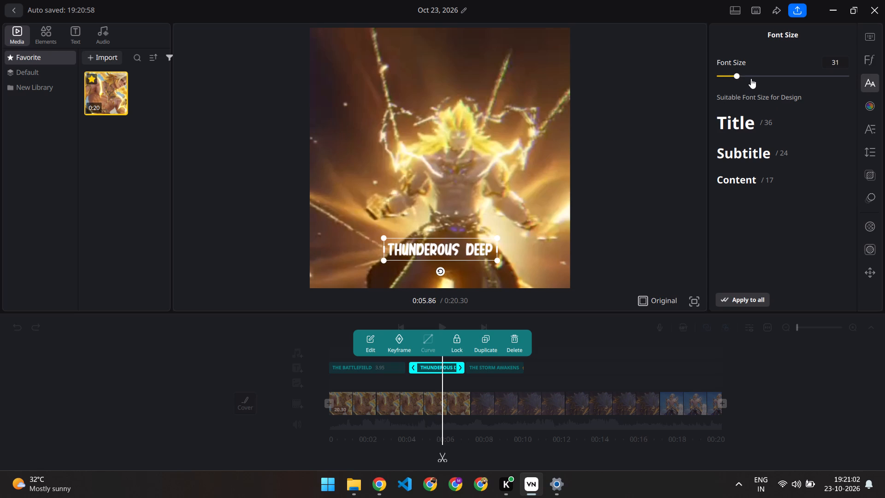
drag(751, 78, 739, 83)
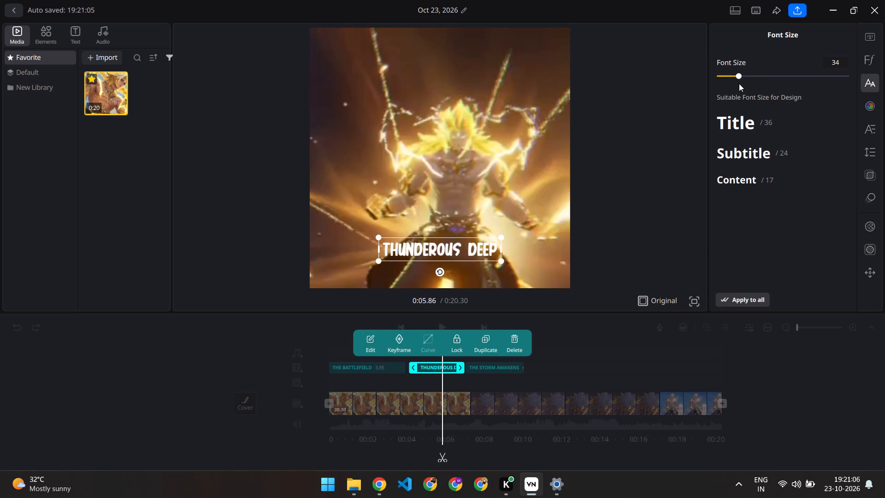
click(771, 151)
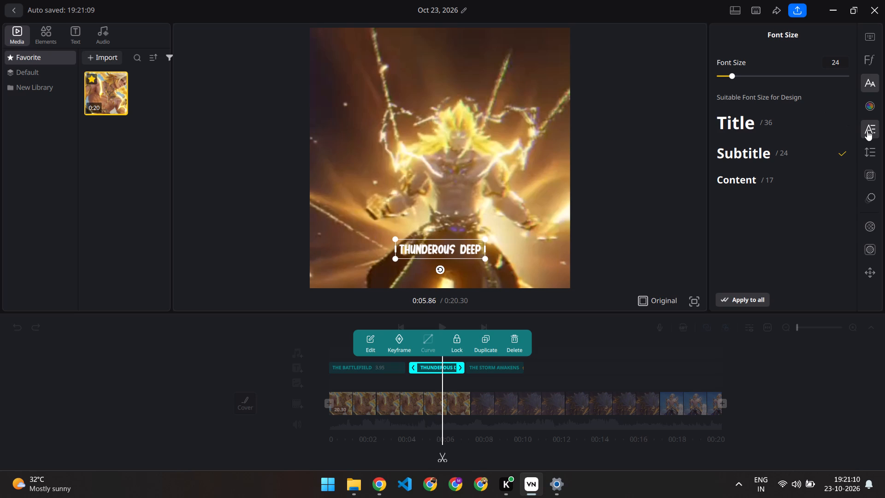
Apply the color preset with black 000000 text and a white FFFFFF stroke to the THUNDEROUS DEEP caption.
click(873, 107)
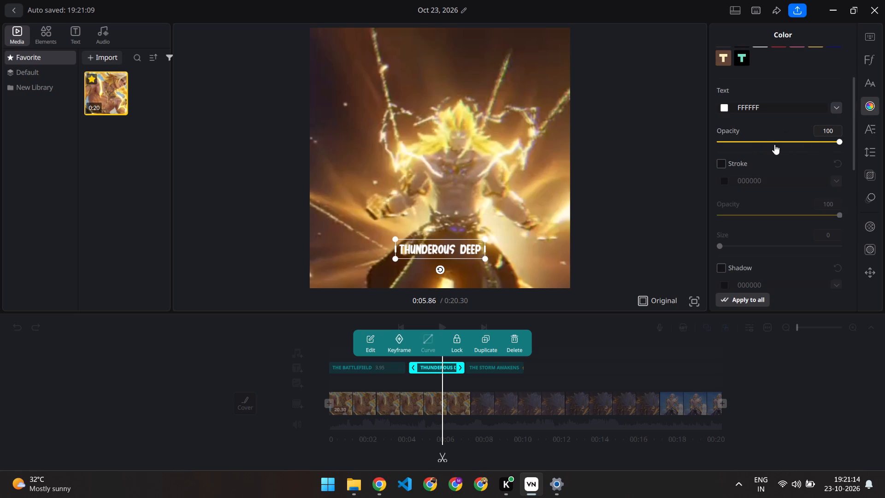
scroll(743, 222, up, 2)
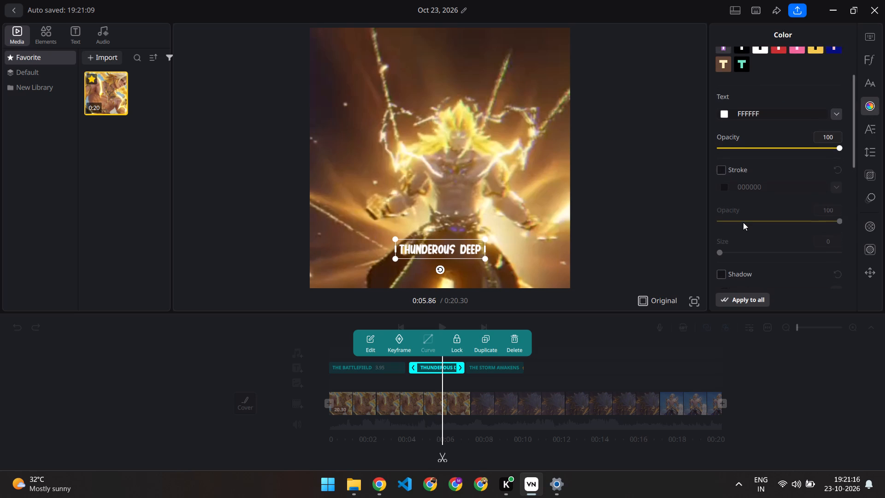
scroll(743, 222, up, 3)
scroll(780, 126, up, 2)
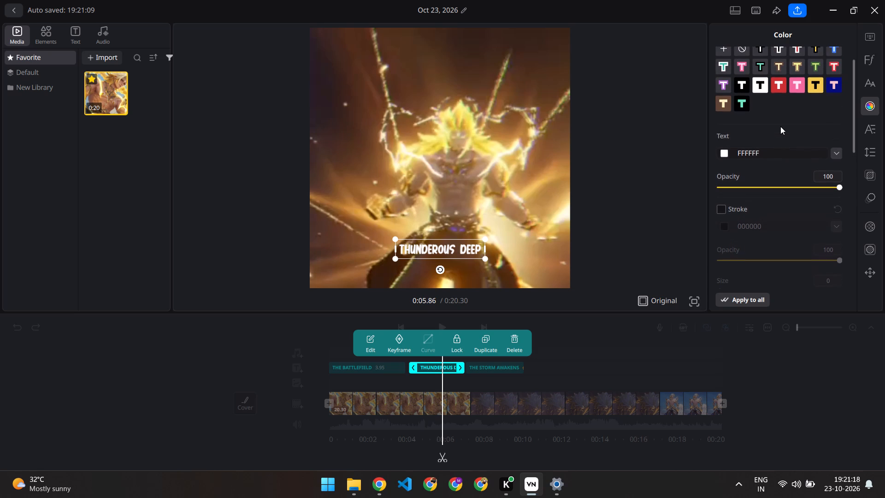
scroll(779, 65, up, 2)
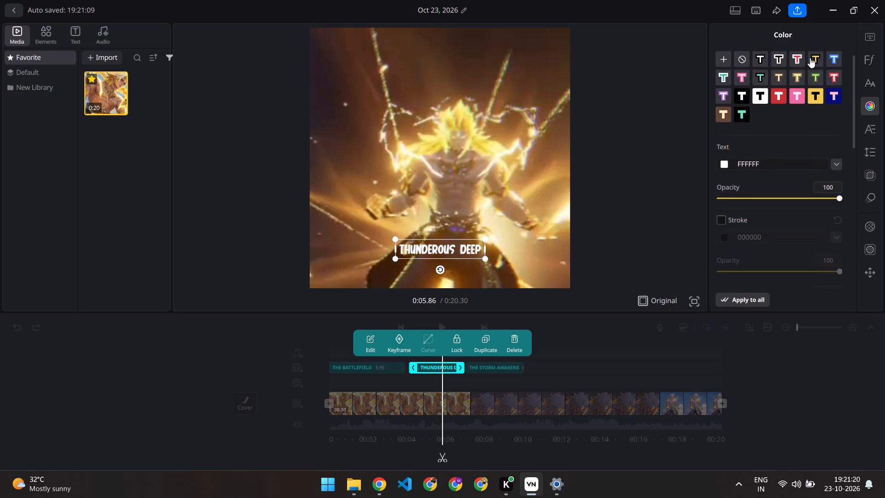
click(779, 60)
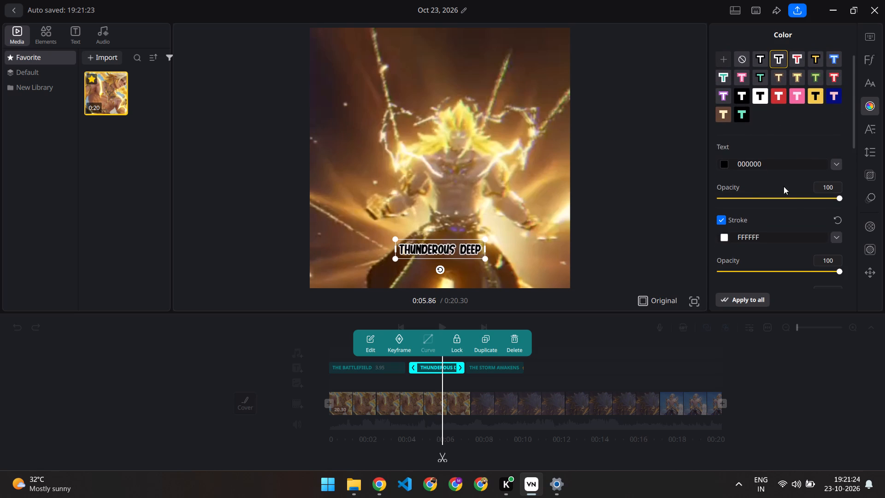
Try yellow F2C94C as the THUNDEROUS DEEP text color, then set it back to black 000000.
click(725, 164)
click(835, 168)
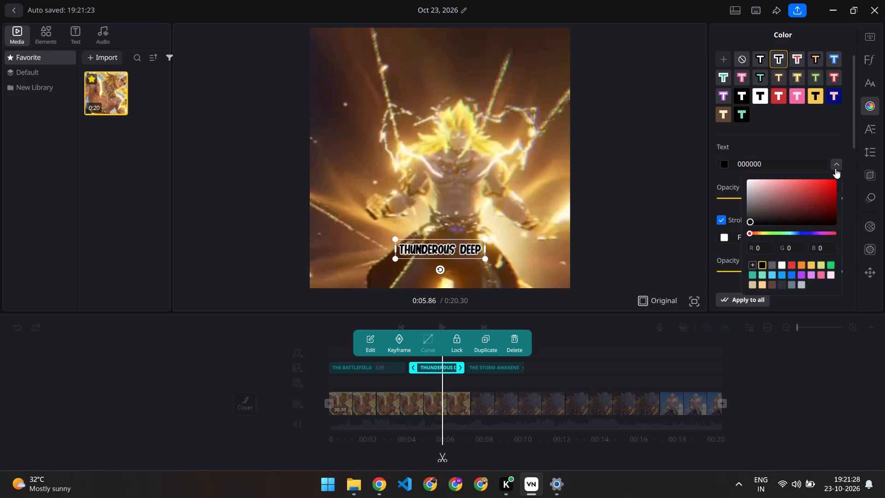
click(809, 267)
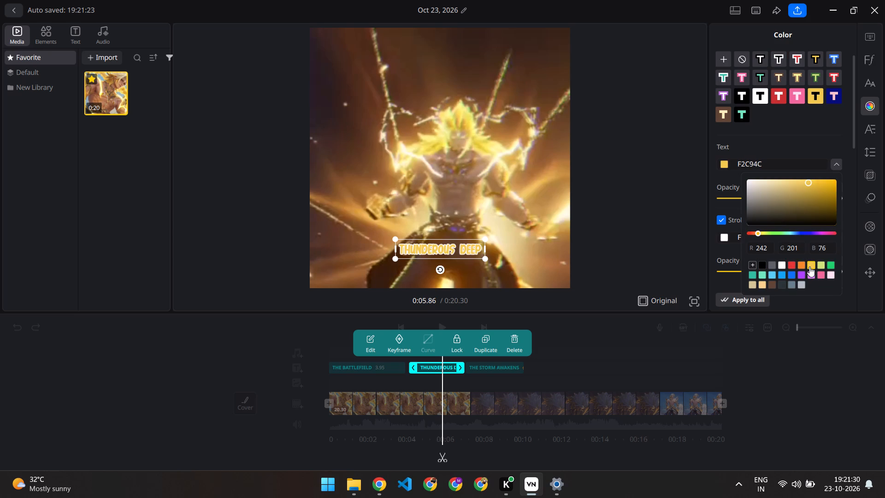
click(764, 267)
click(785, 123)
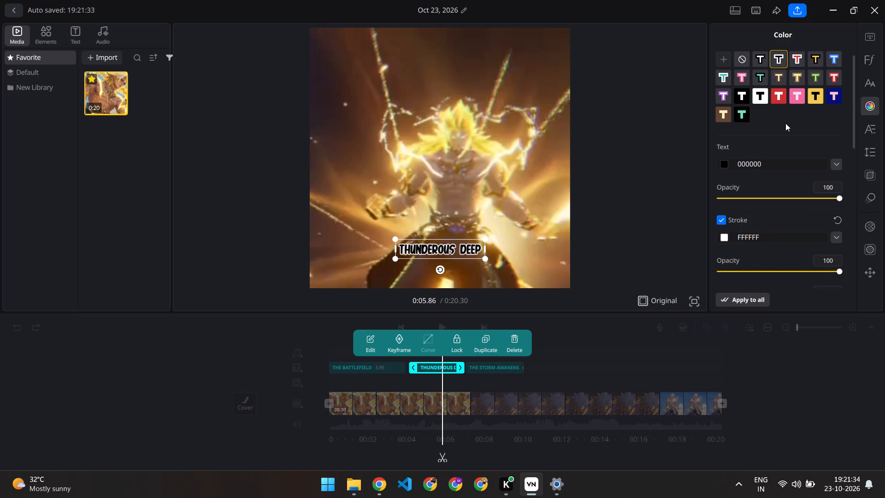
Try the Frame subtitle animation on the THUNDEROUS DEEP caption, then apply the first Active animation with yellow word highlighting.
click(871, 124)
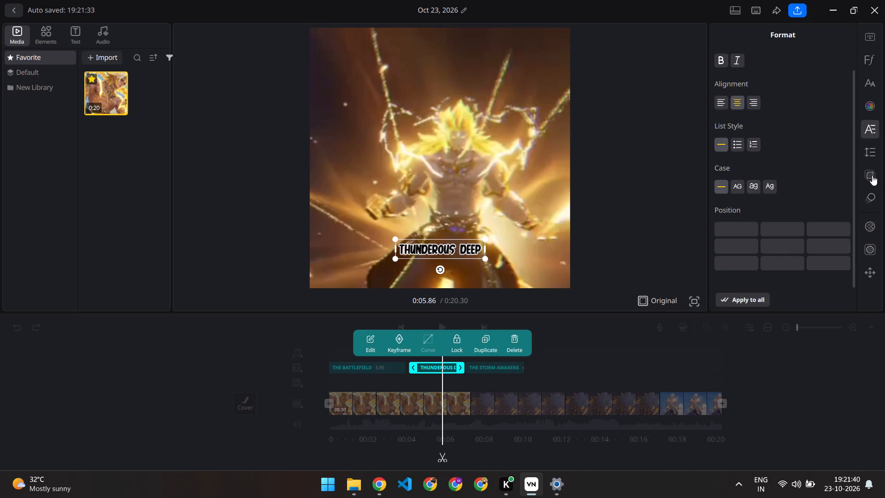
click(872, 178)
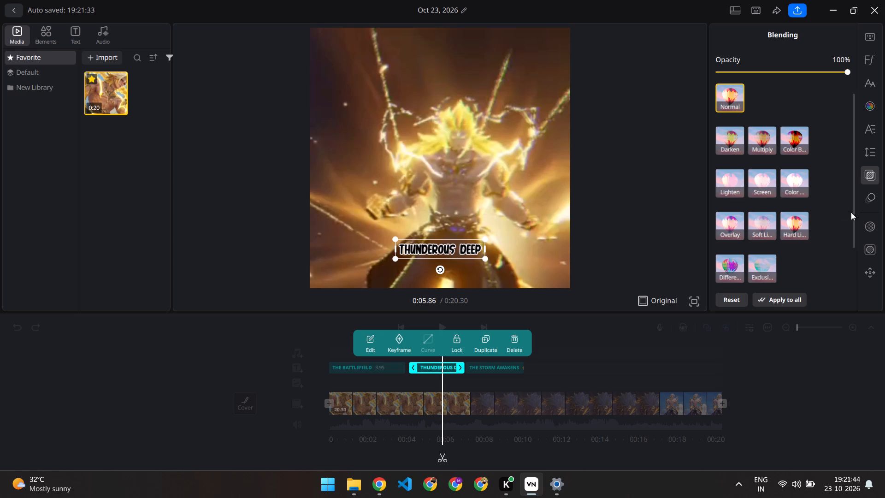
click(869, 227)
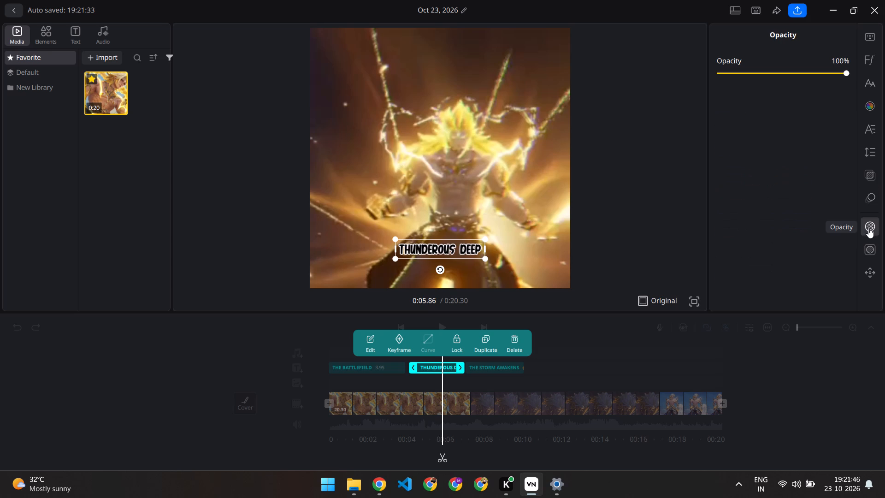
click(873, 248)
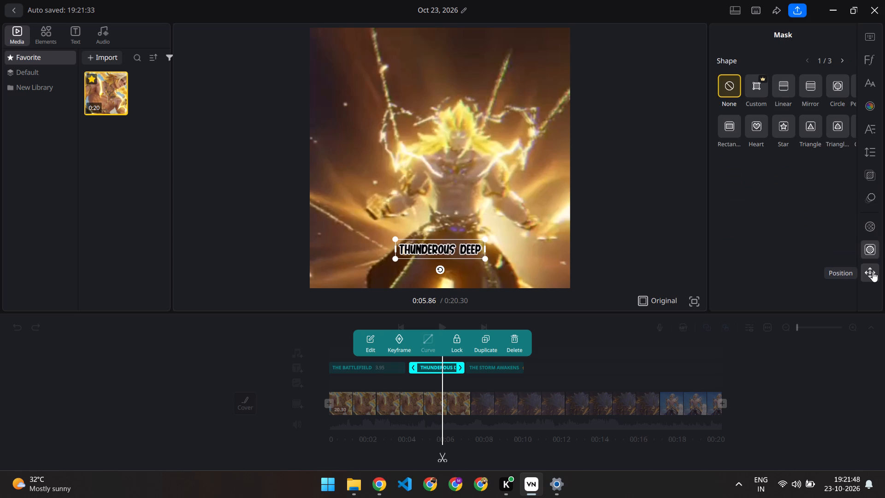
click(867, 203)
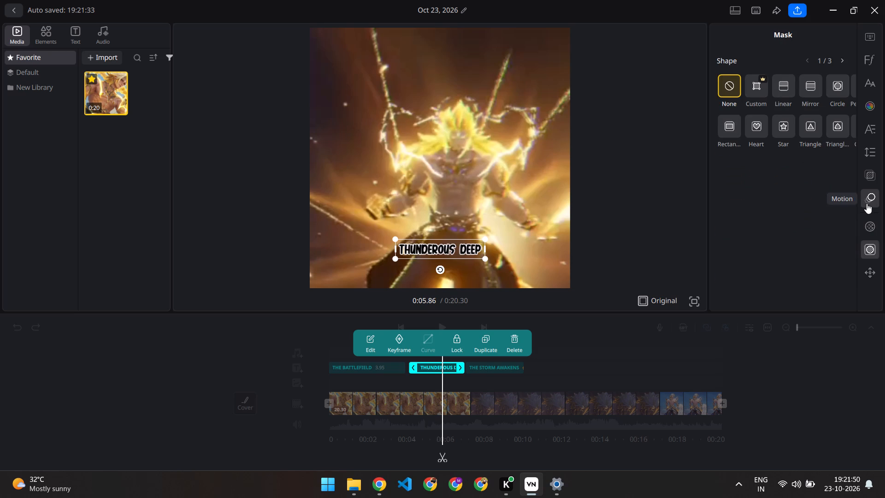
click(758, 95)
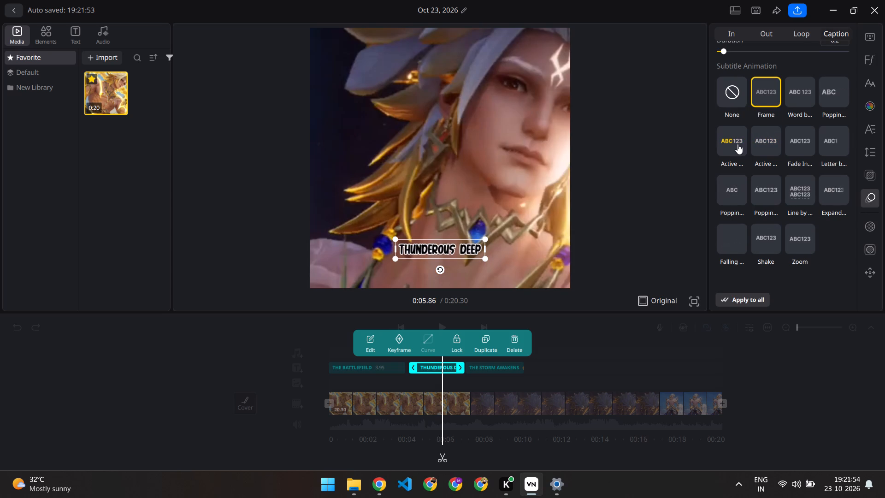
click(737, 144)
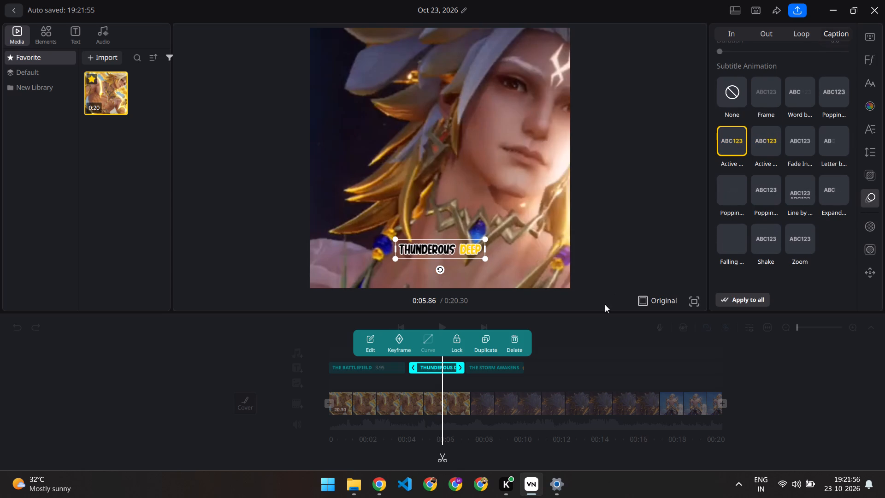
Deselect the caption and play the video from the start to preview the caption styling and timing.
scroll(561, 373, right, 1)
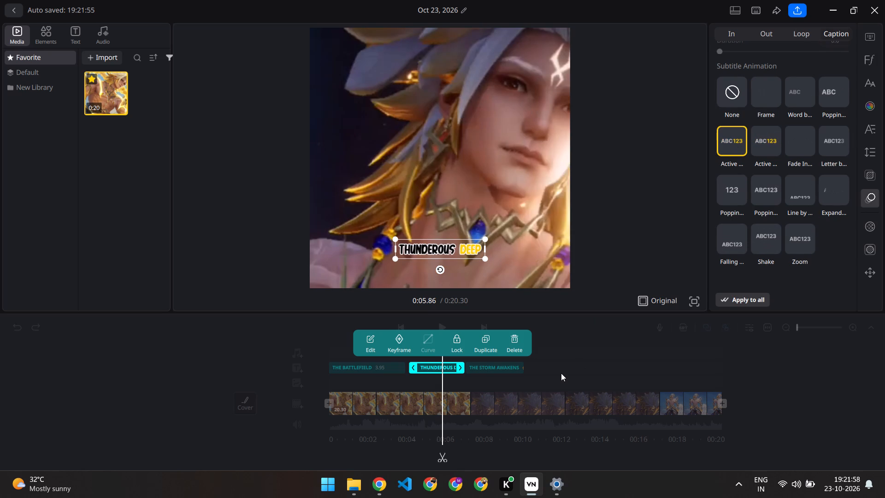
scroll(561, 373, right, 10)
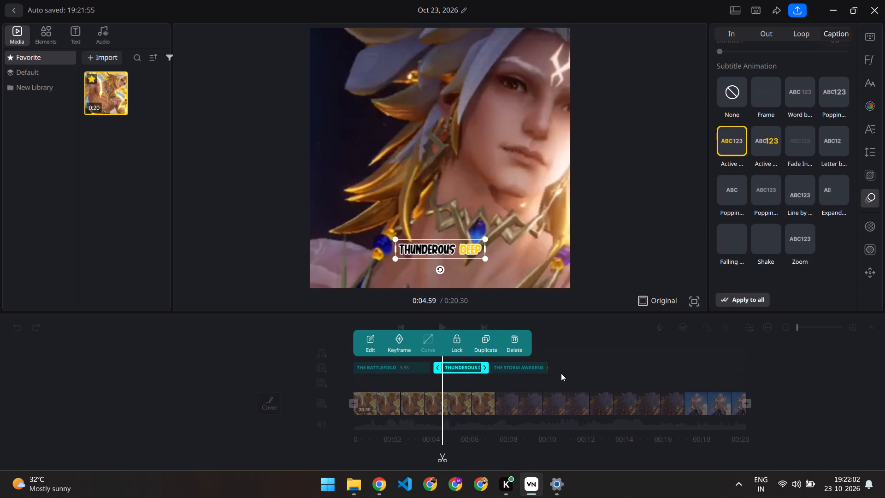
click(244, 352)
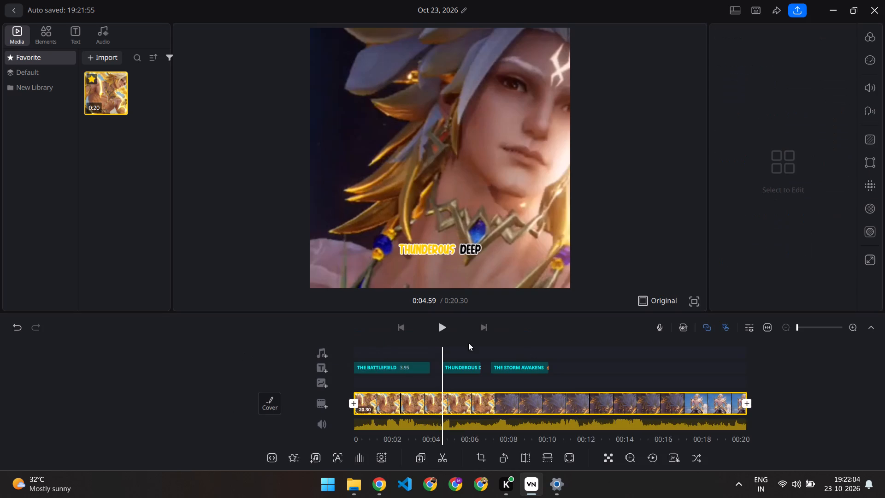
scroll(368, 342, right, 12)
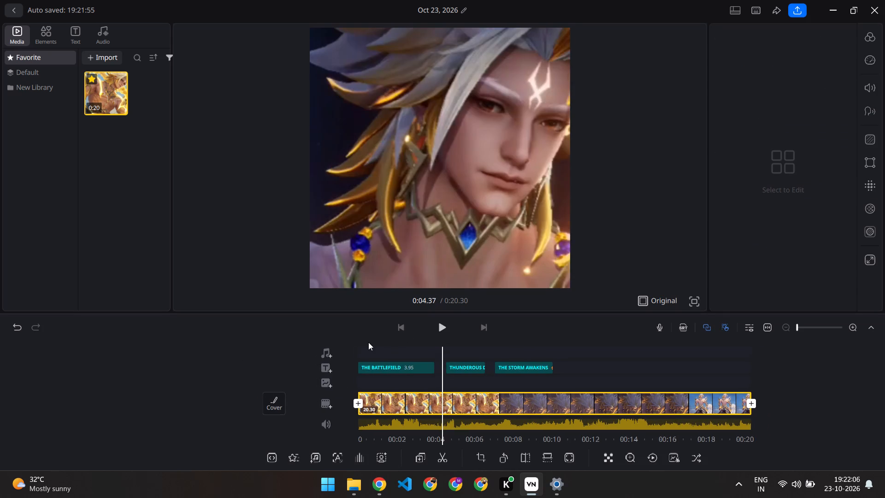
scroll(368, 342, right, 10)
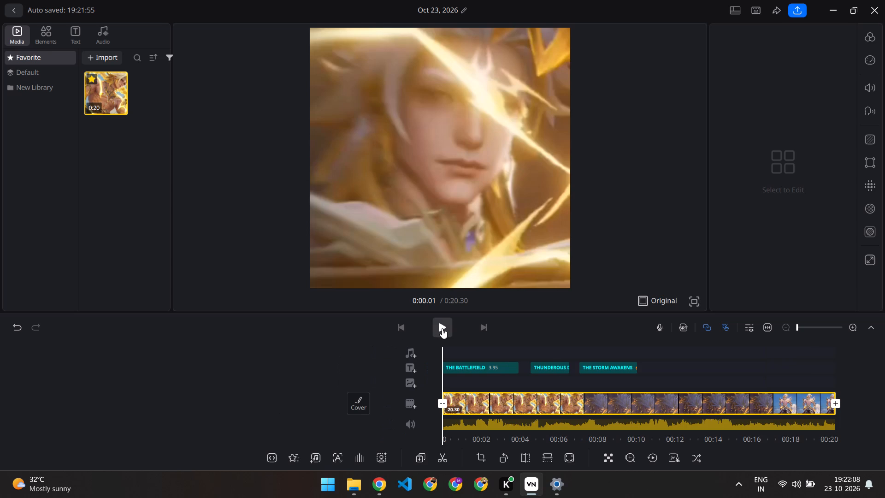
click(442, 328)
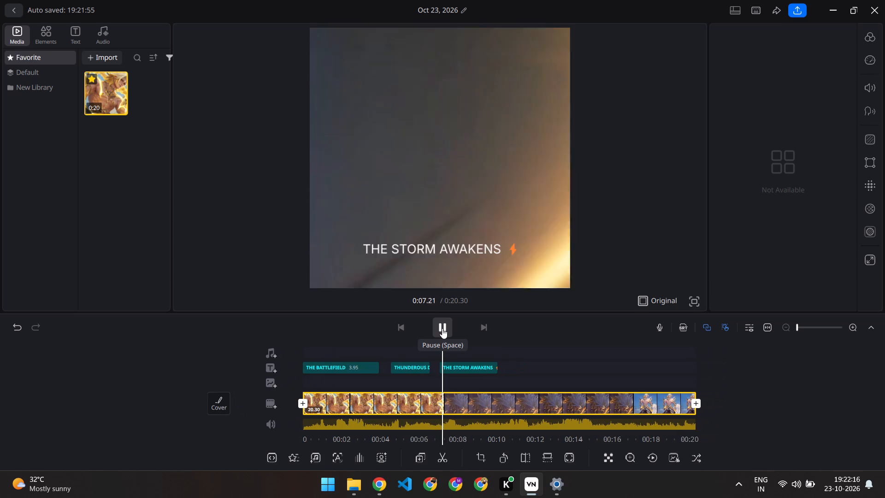
double_click(442, 328)
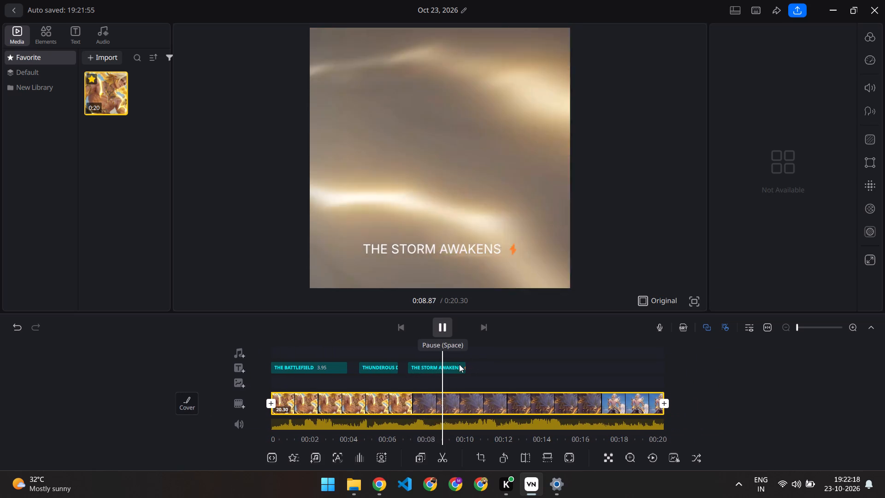
Change the font of the THE STORM AWAKENS caption to Cherry Blue.
scroll(453, 338, right, 4)
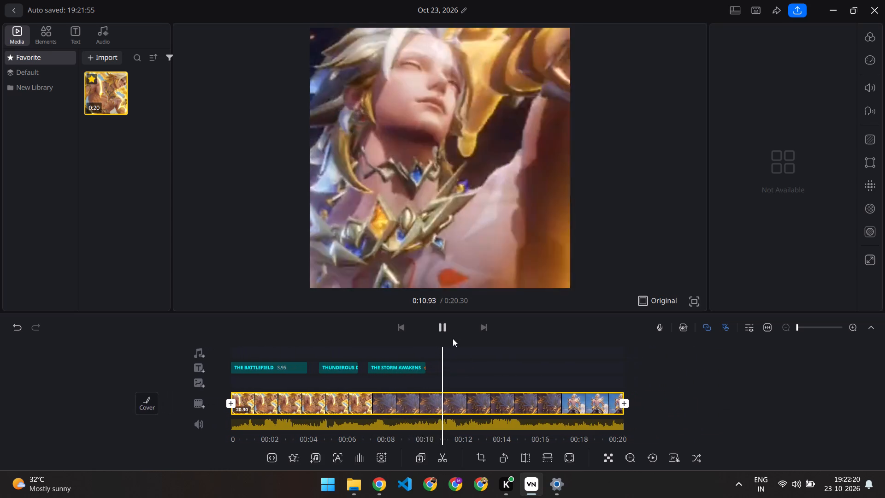
scroll(453, 338, right, 8)
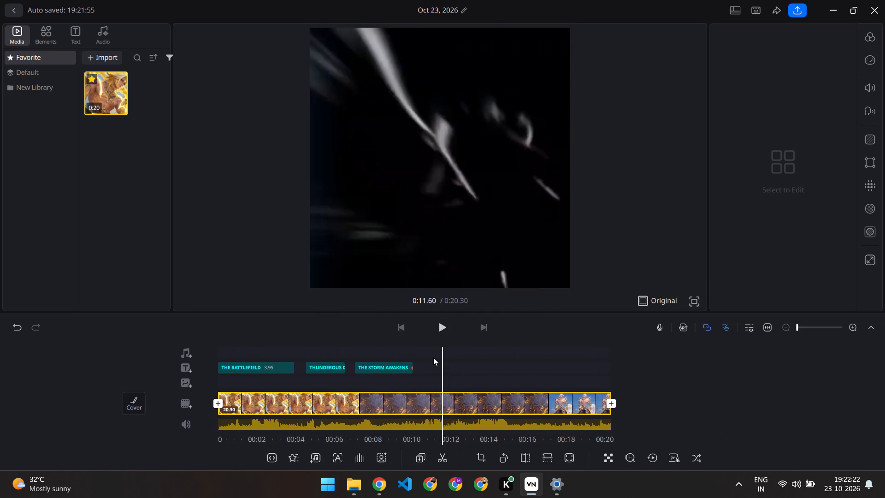
scroll(433, 357, right, 12)
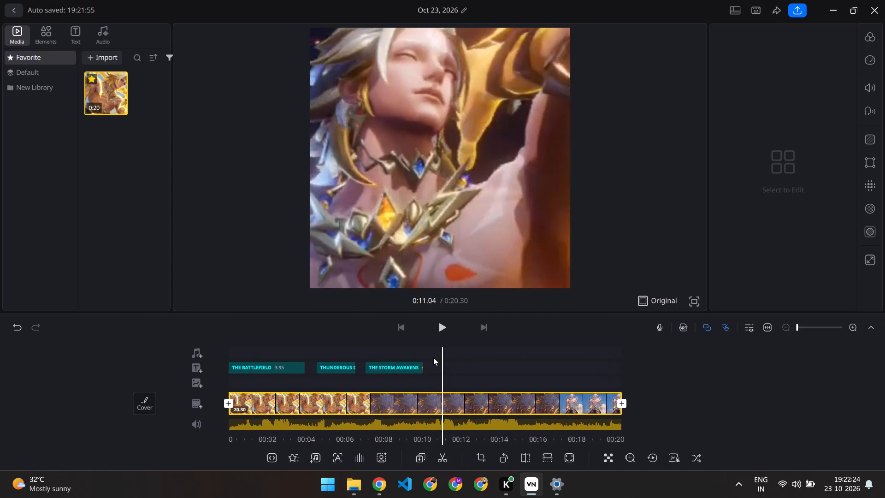
scroll(433, 357, right, 11)
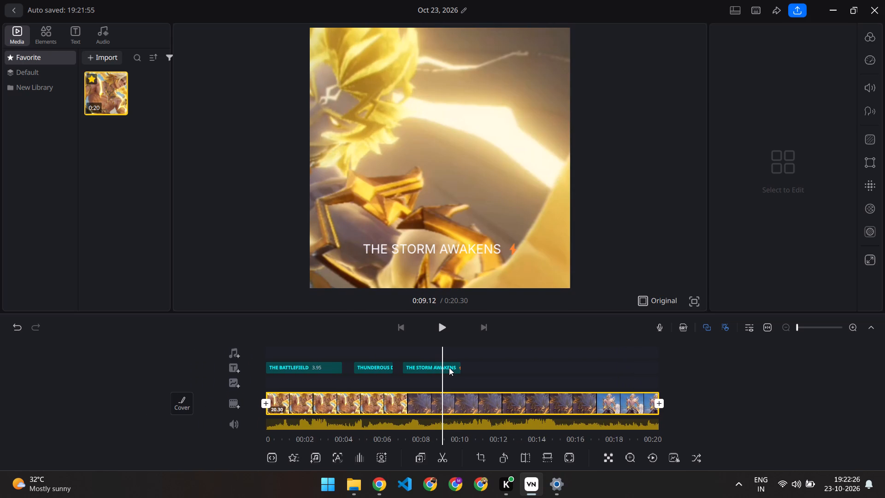
click(449, 368)
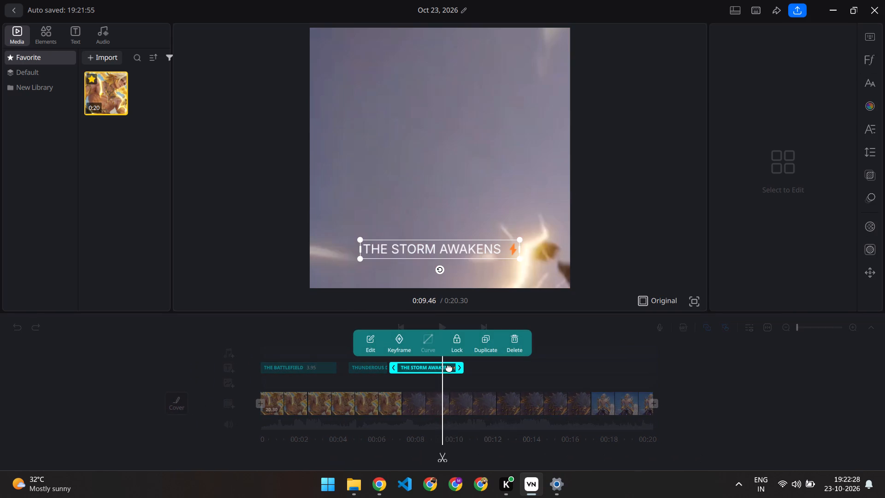
click(869, 68)
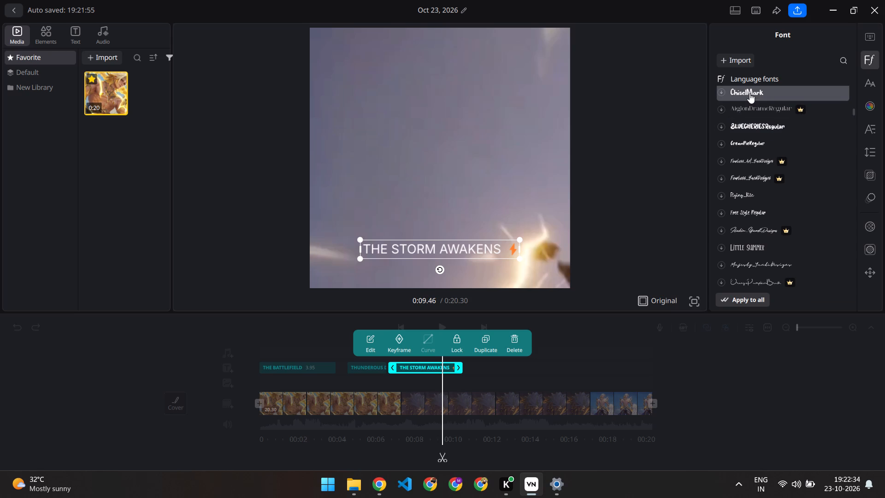
scroll(749, 93, up, 3)
scroll(749, 93, down, 9)
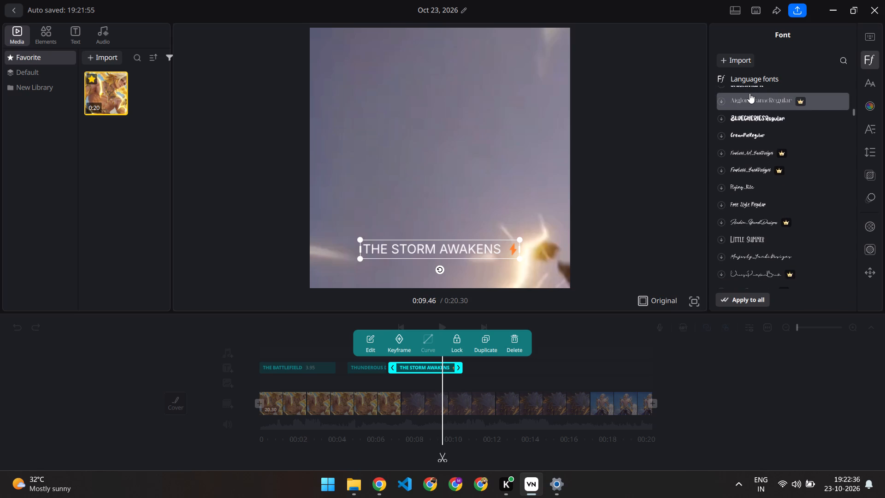
scroll(749, 93, down, 6)
scroll(740, 187, down, 4)
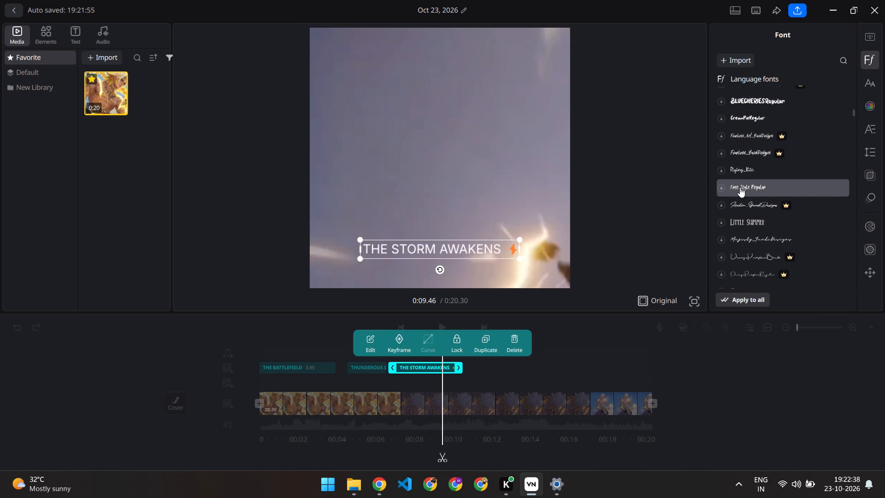
scroll(740, 187, up, 18)
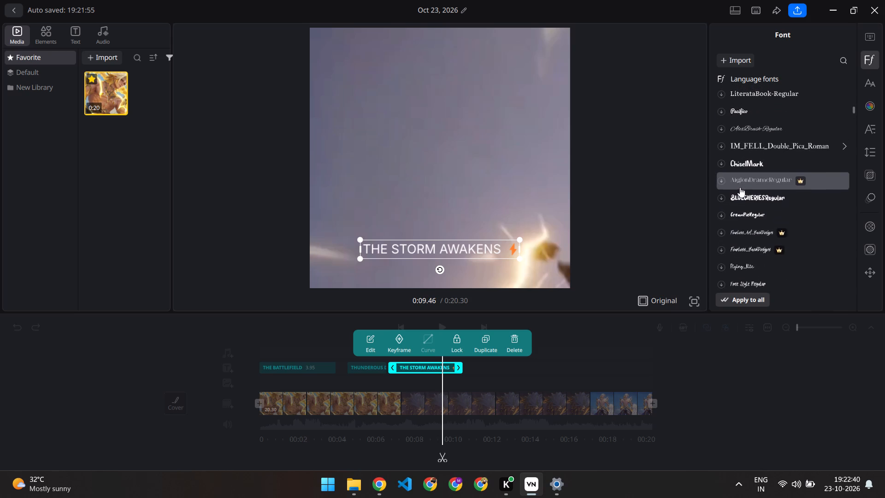
scroll(741, 119, up, 4)
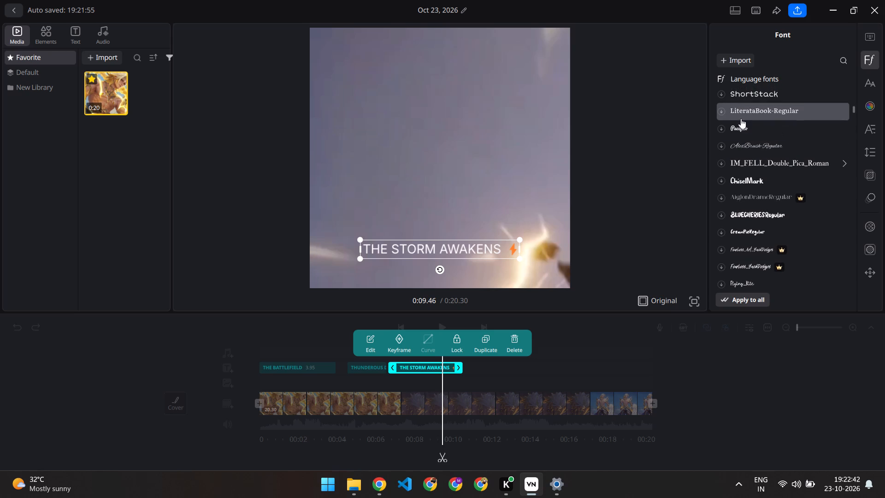
scroll(741, 119, down, 15)
scroll(741, 119, down, 14)
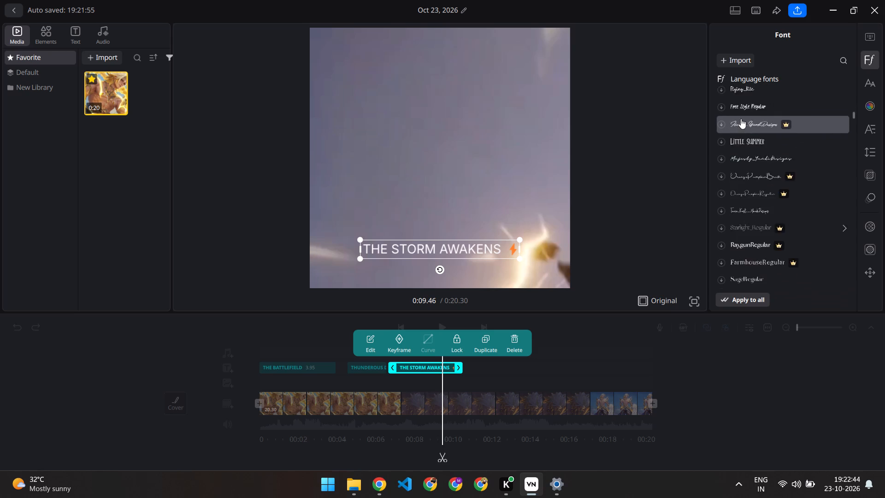
scroll(741, 119, down, 12)
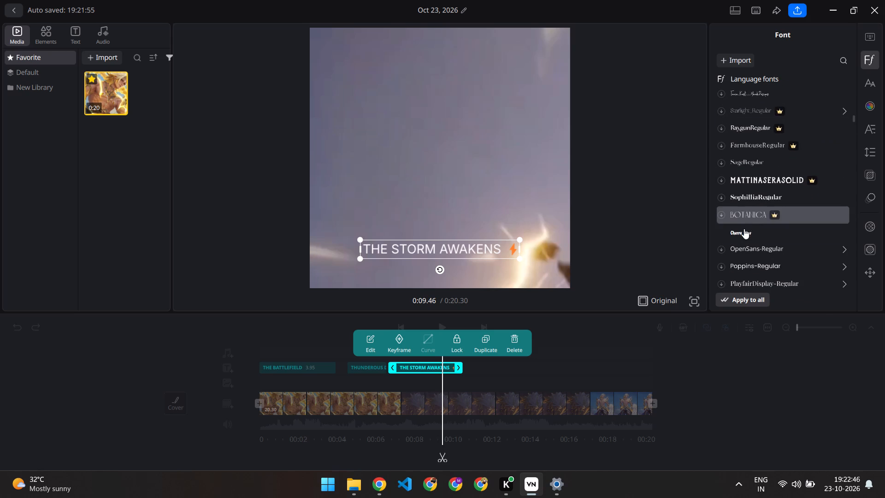
click(742, 231)
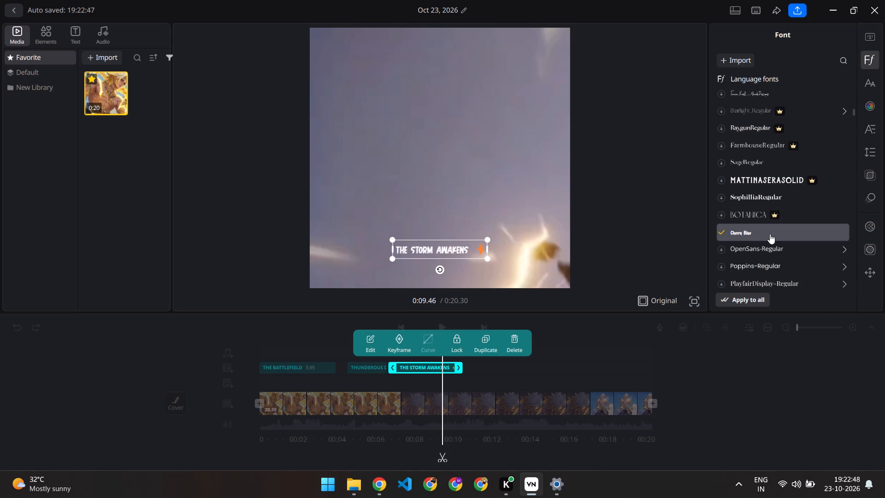
Try the second Active subtitle animation on the THE STORM AWAKENS caption, then apply the Fade In animation instead.
click(870, 105)
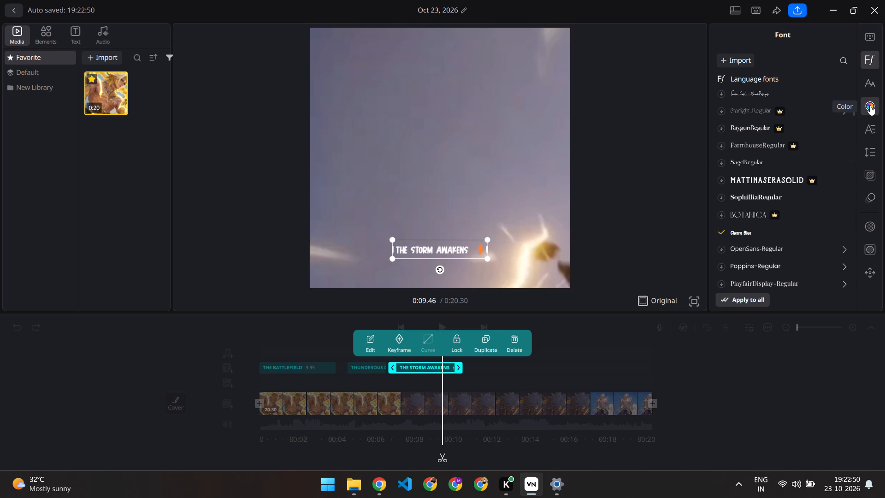
click(866, 92)
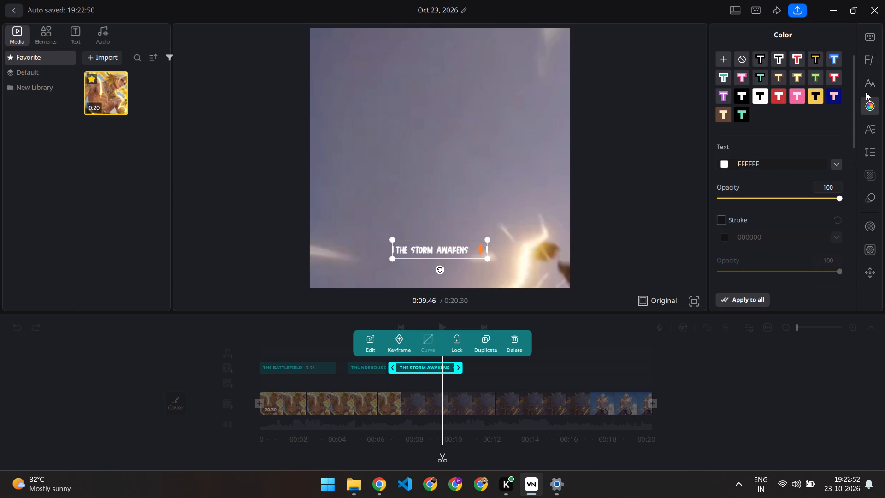
click(867, 90)
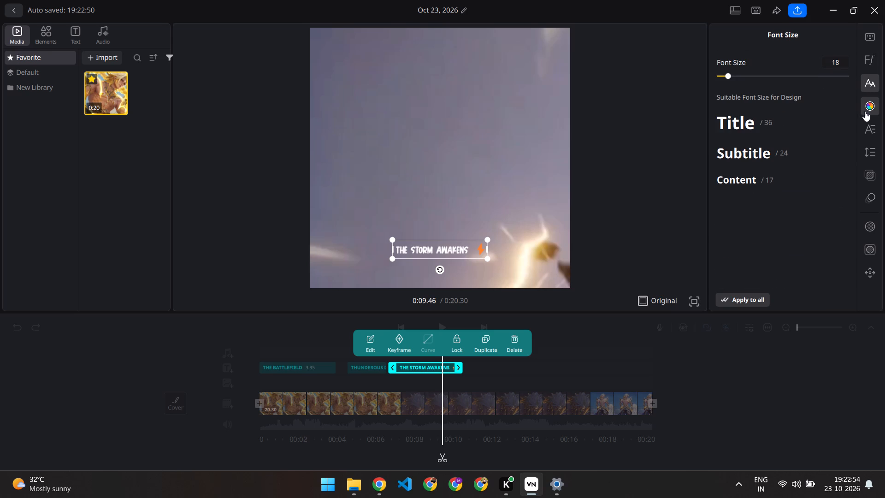
click(867, 127)
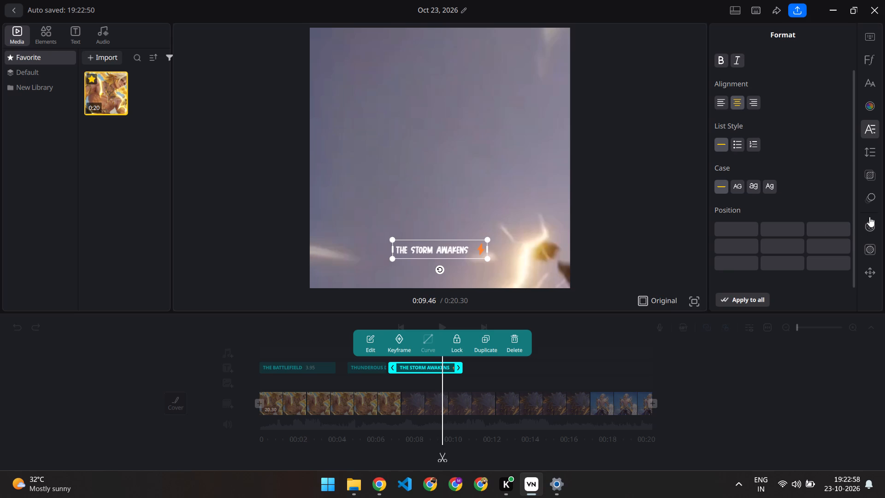
click(870, 197)
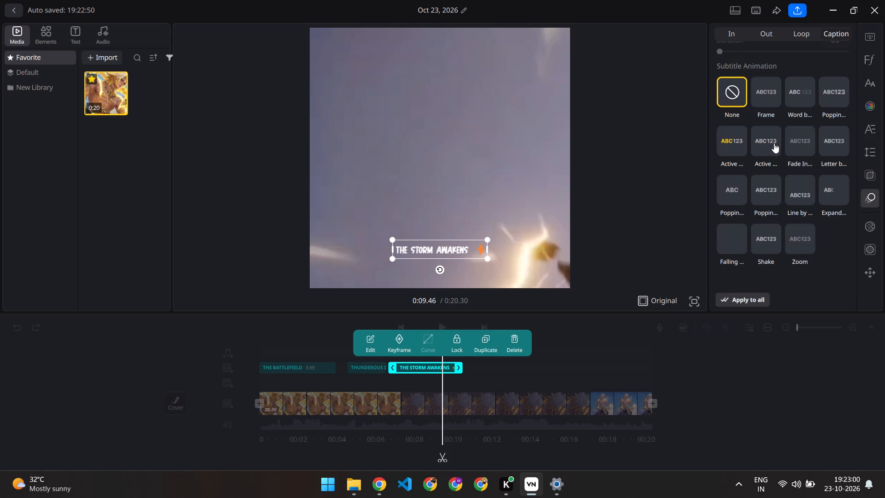
click(774, 143)
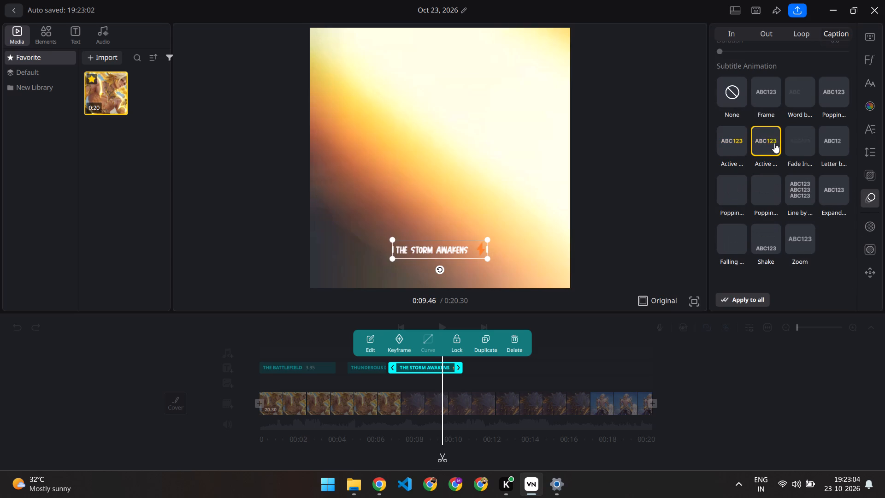
click(802, 148)
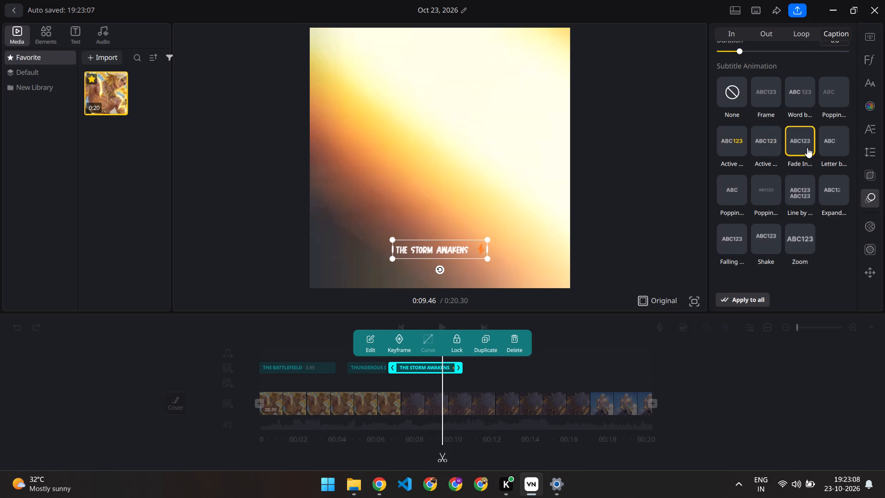
scroll(767, 47, up, 2)
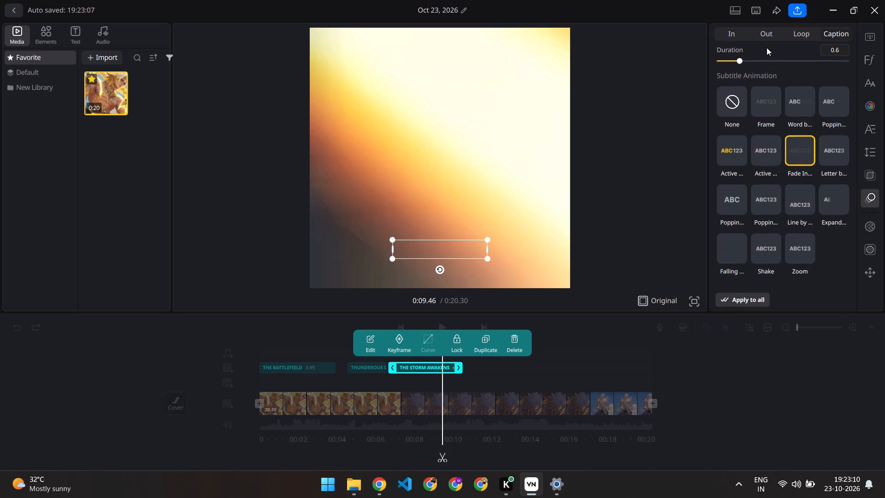
Set the duration of the Fade In subtitle animation on the THE STORM AWAKENS caption to 1.5.
drag(738, 60, 740, 60)
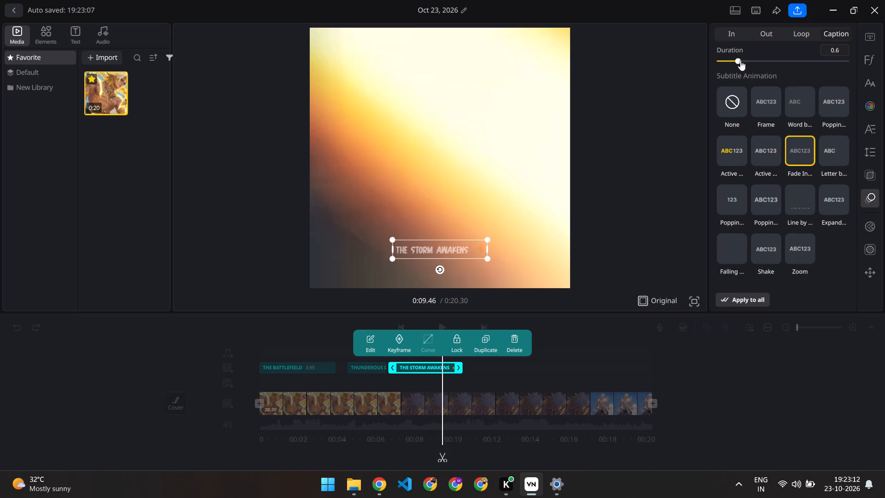
drag(740, 60, 770, 60)
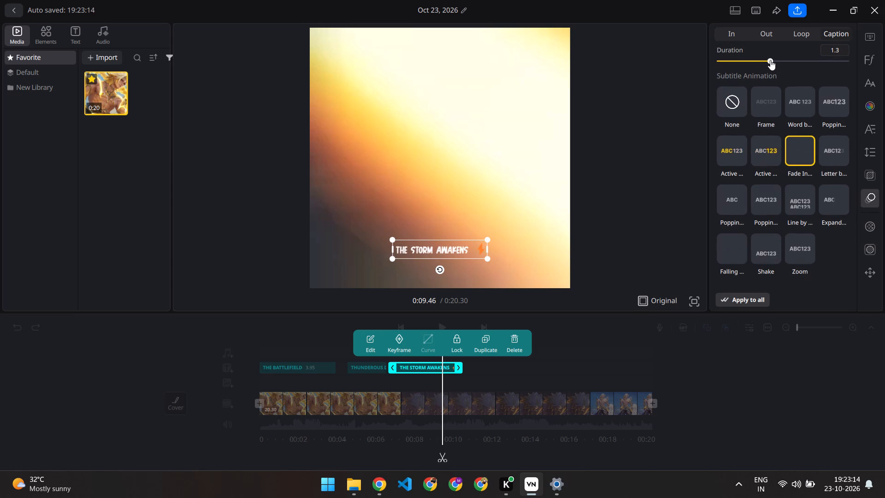
drag(770, 60, 802, 61)
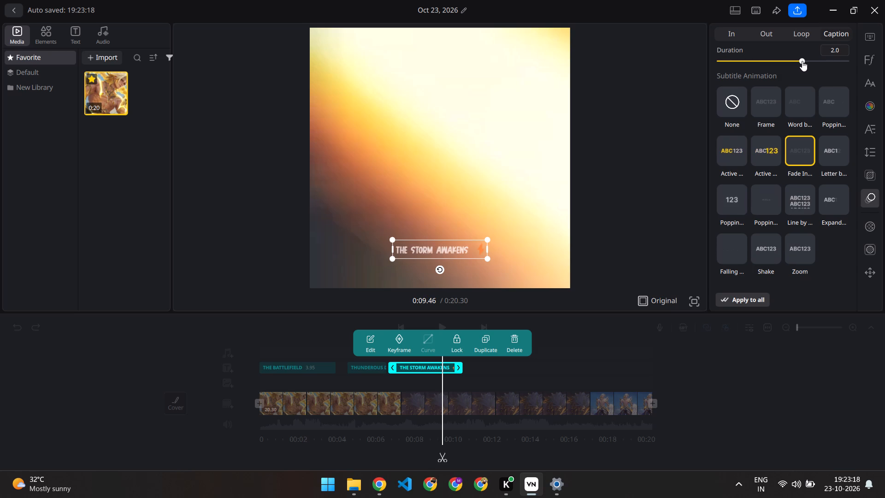
drag(802, 61, 791, 62)
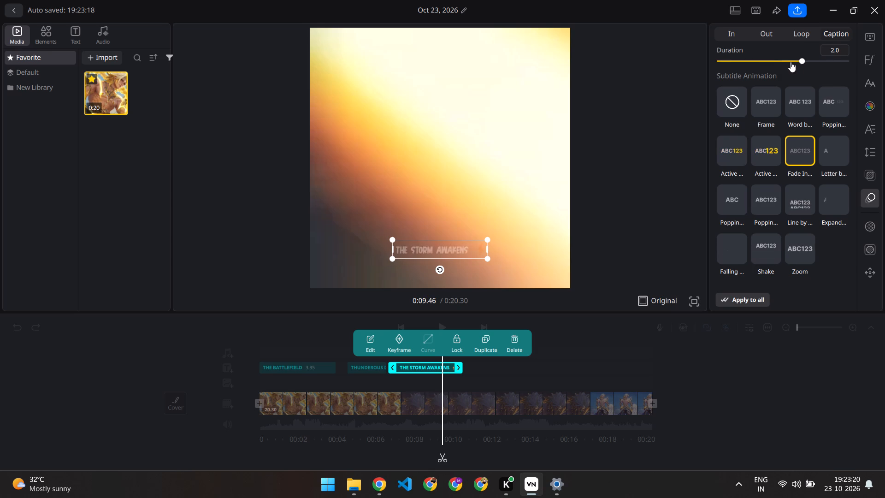
drag(791, 62, 774, 61)
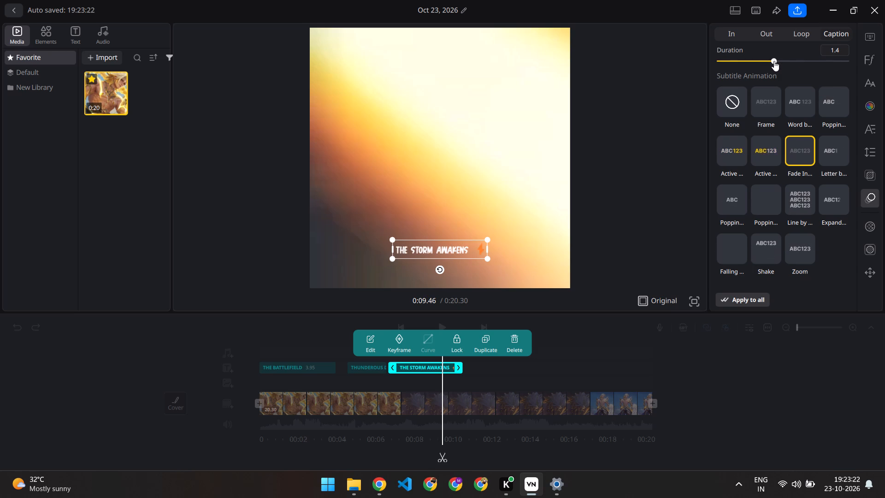
drag(774, 61, 779, 61)
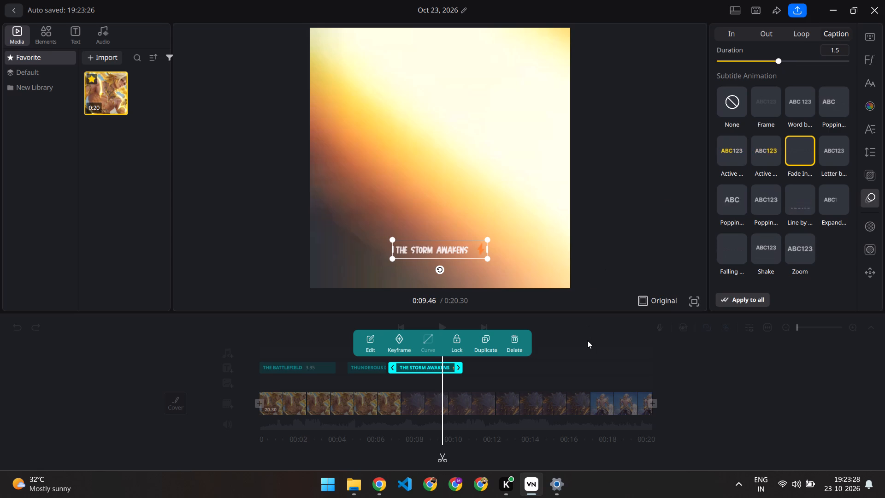
Deselect the caption and play the video from the start to preview the caption animations.
scroll(587, 340, right, 5)
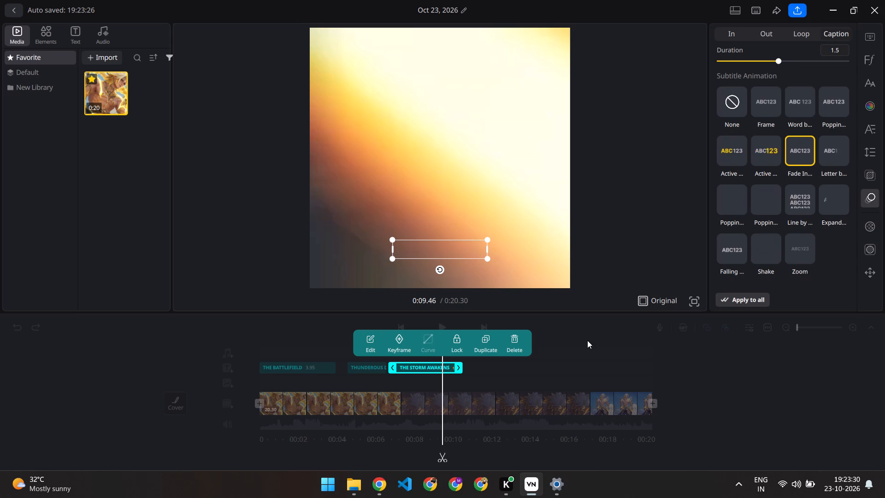
scroll(399, 382, right, 13)
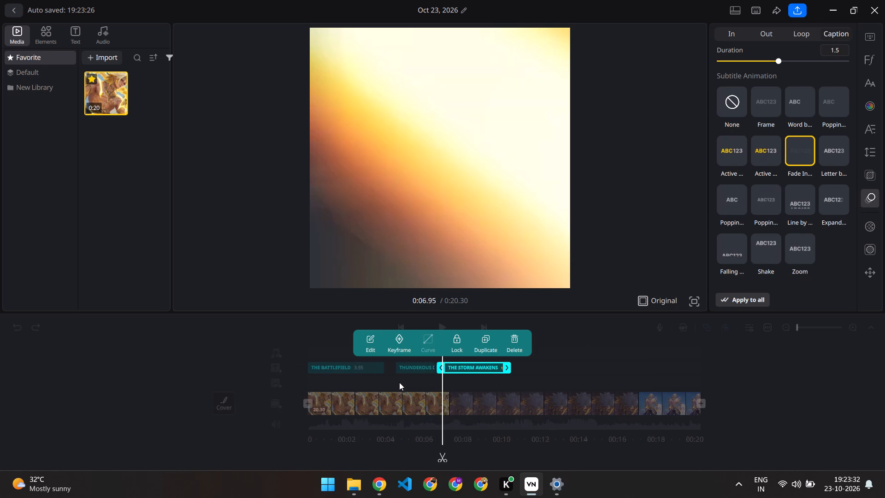
scroll(399, 382, right, 8)
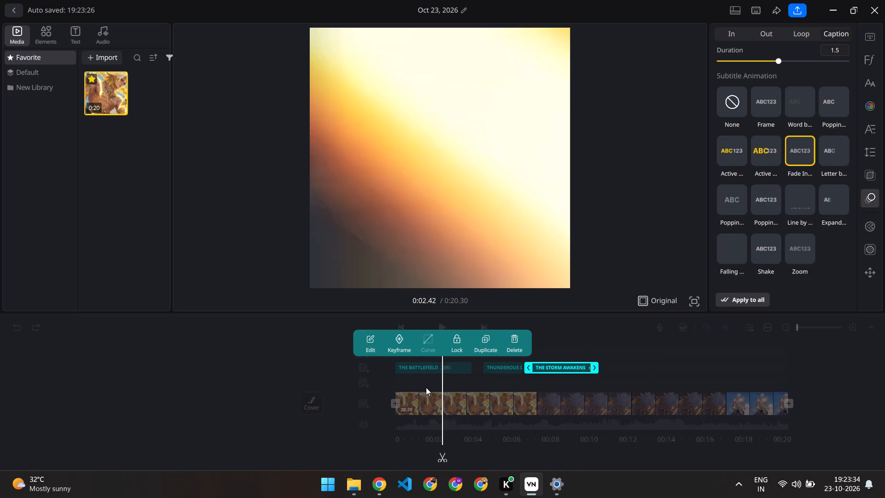
click(244, 337)
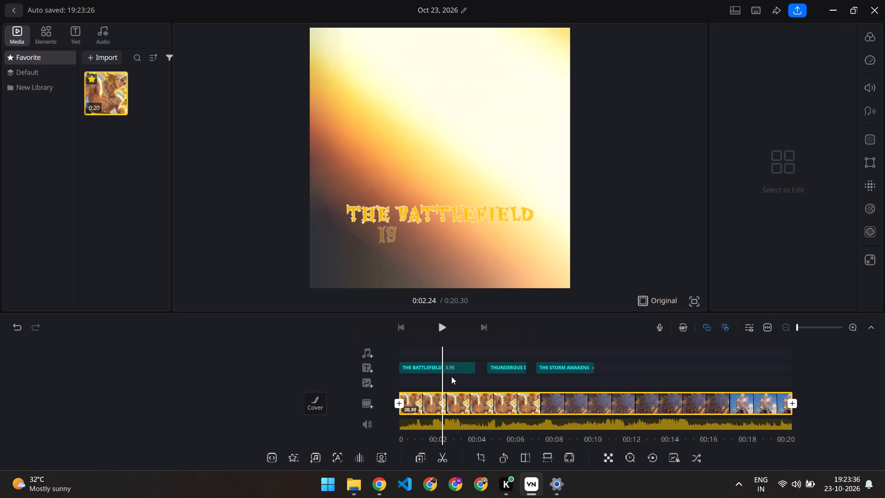
scroll(450, 380, right, 10)
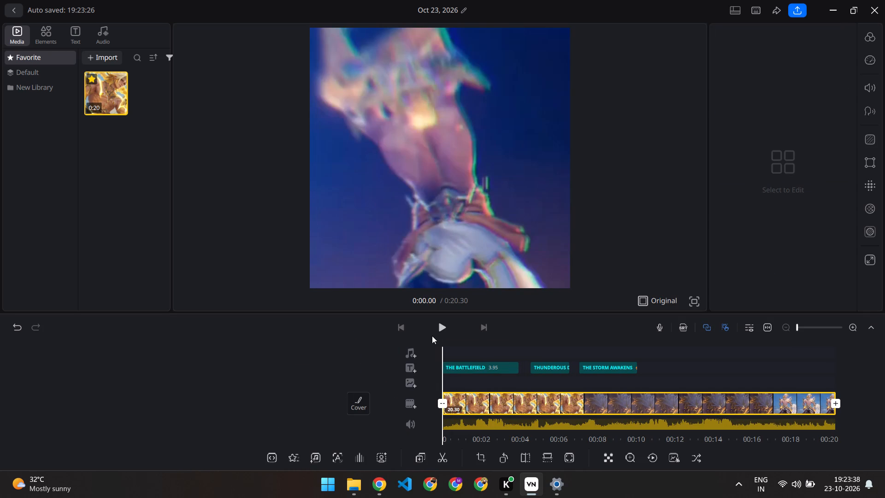
click(438, 328)
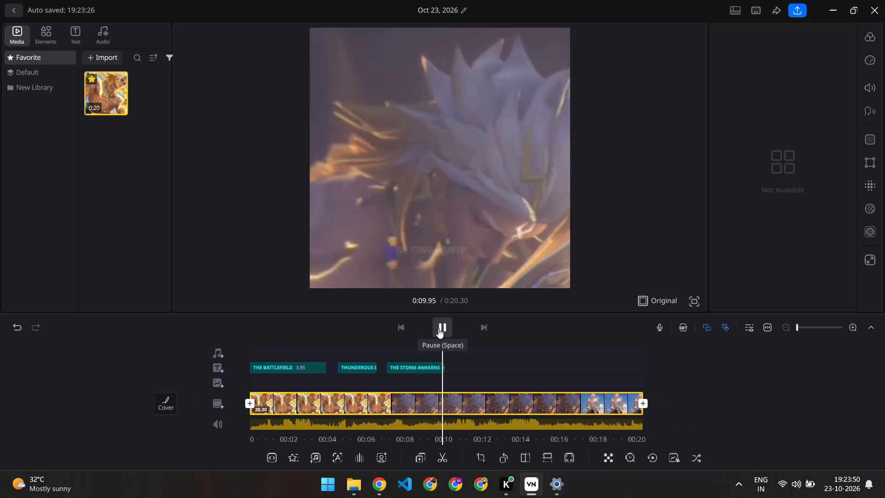
Apply the colour preset with black 000000 text and a white FFFFFF stroke to the THE STORM AWAKENS caption.
scroll(467, 345, right, 14)
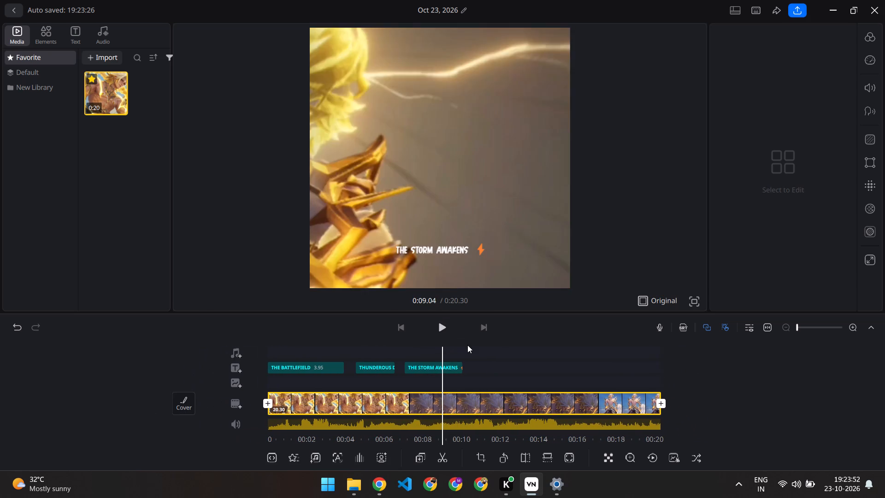
scroll(467, 345, right, 7)
click(467, 371)
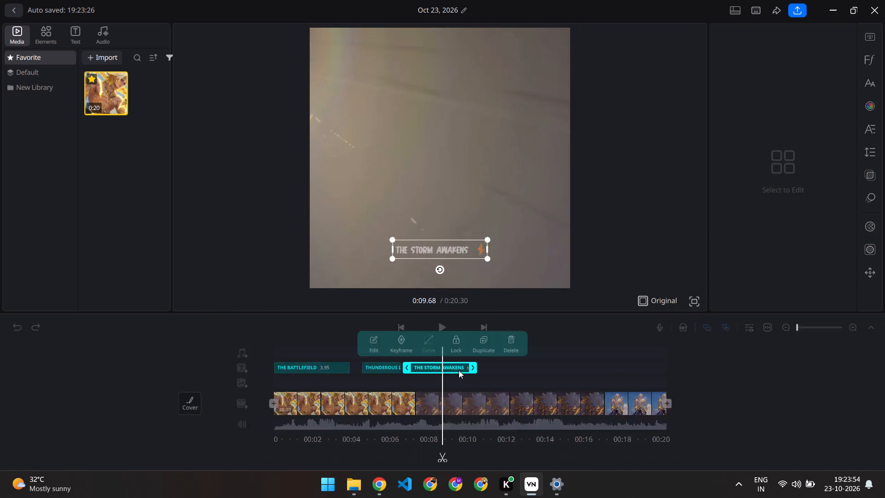
click(424, 368)
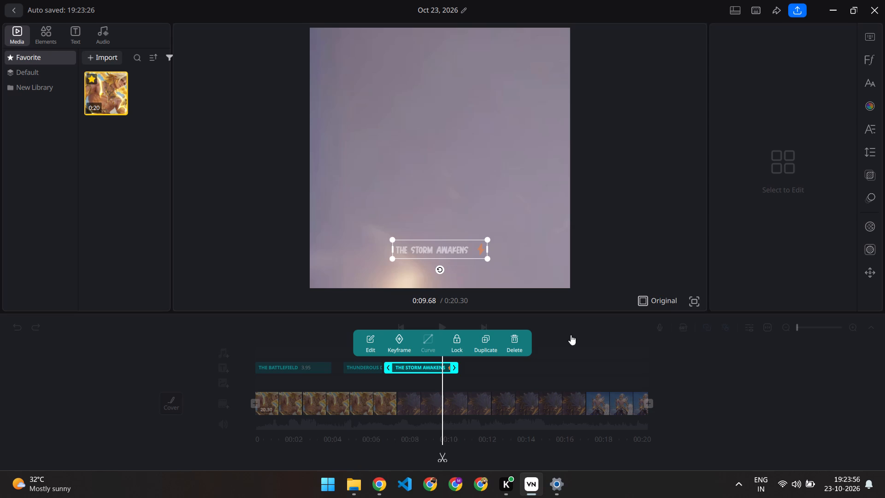
click(867, 80)
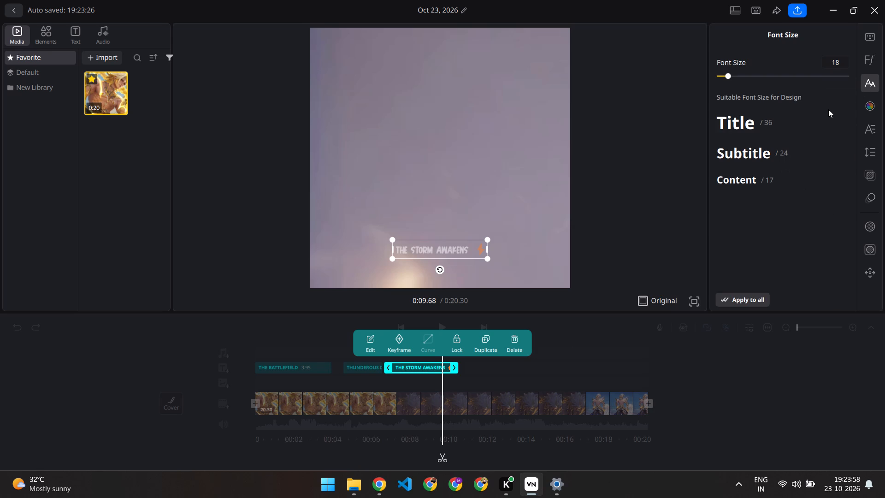
click(870, 65)
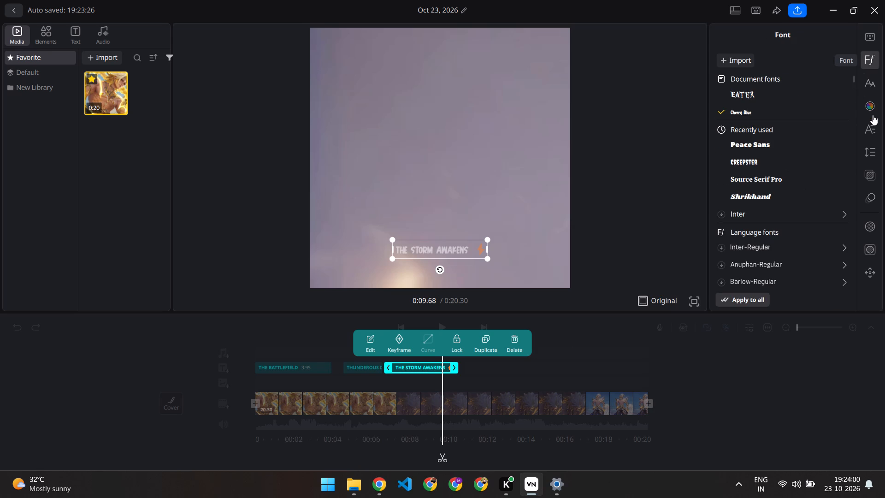
click(871, 109)
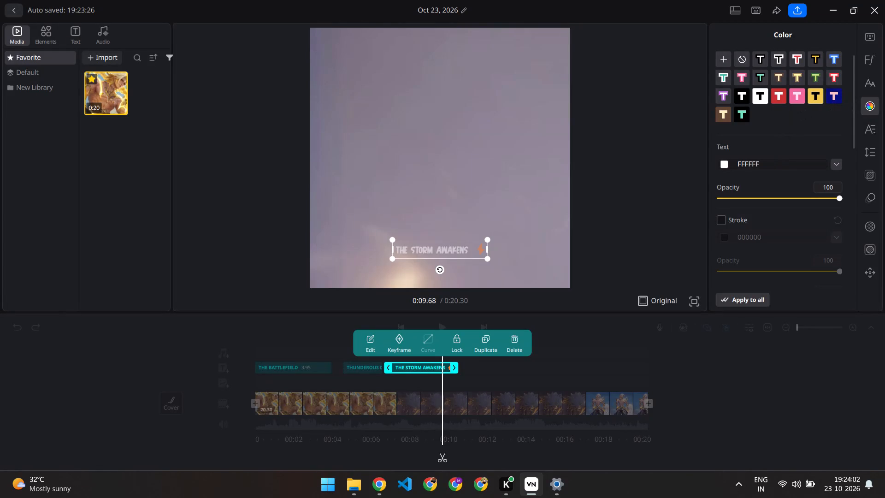
click(780, 62)
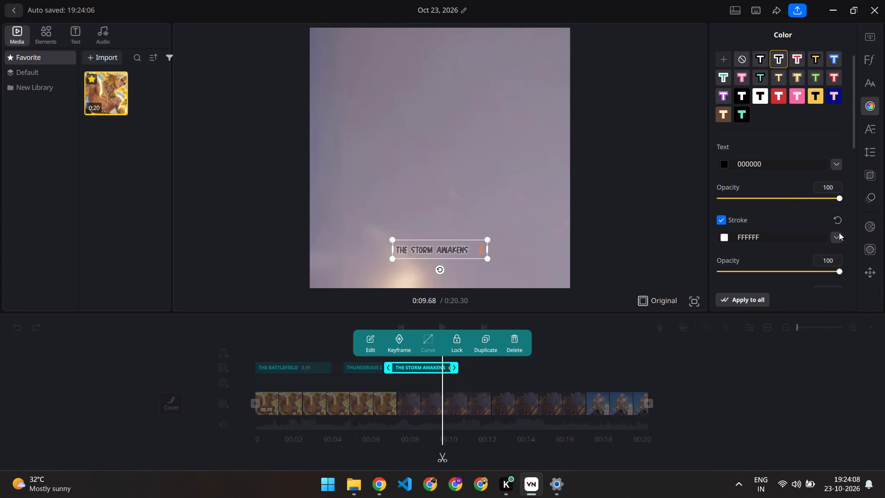
Deselect the caption and play the video from near its start to about 19 s to preview the recoloured caption.
click(258, 339)
scroll(258, 339, right, 9)
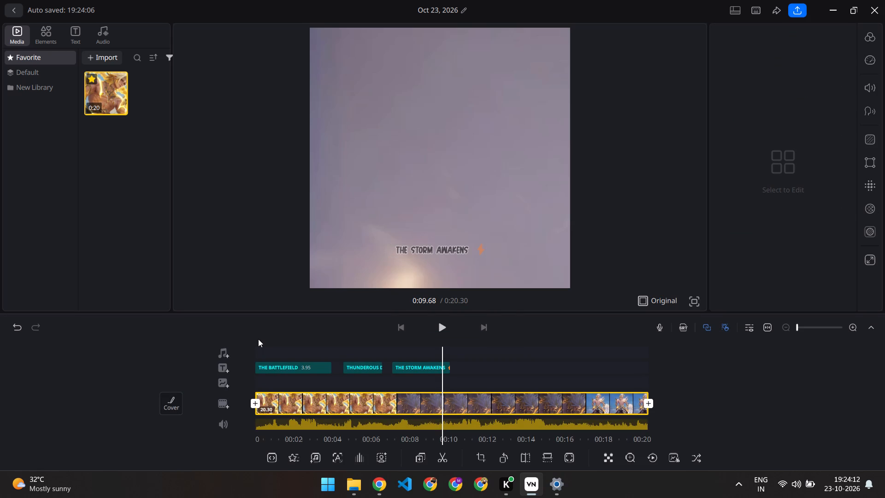
click(275, 404)
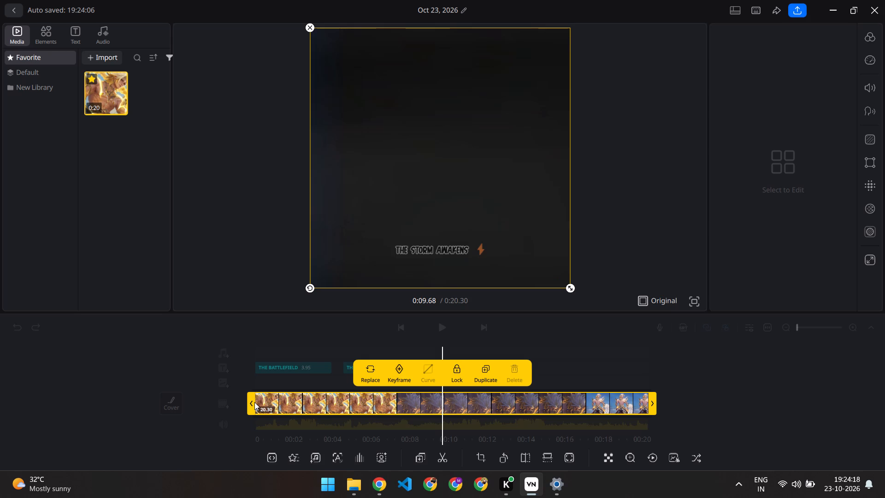
click(254, 402)
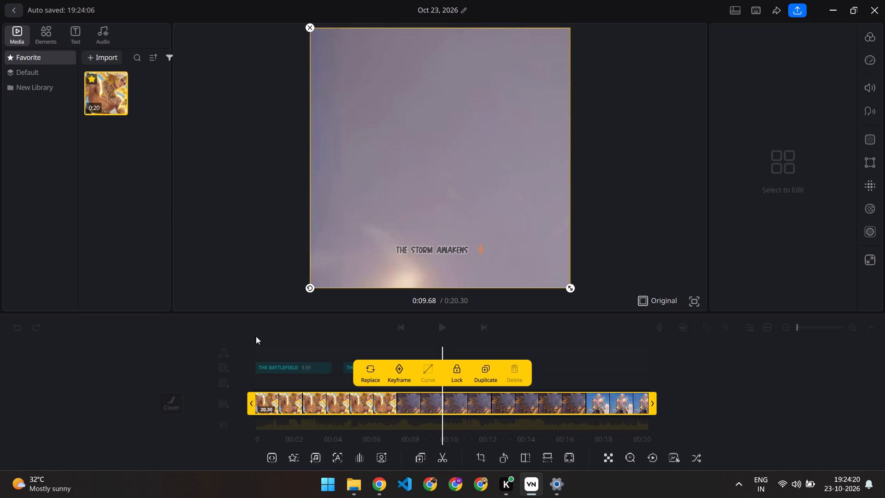
click(256, 336)
scroll(279, 345, right, 15)
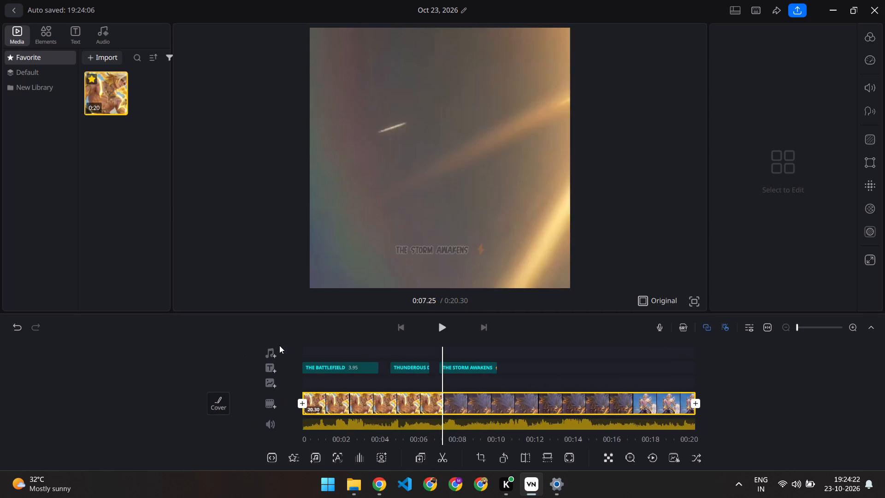
scroll(279, 345, right, 17)
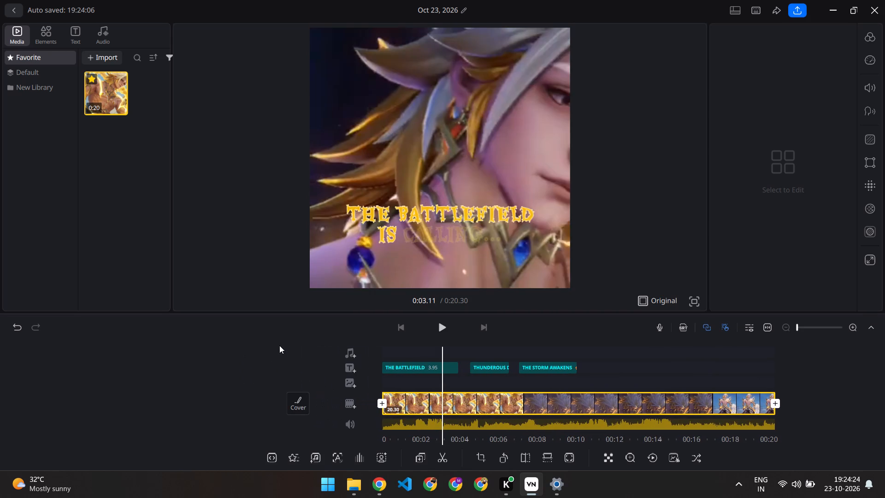
scroll(279, 345, right, 16)
scroll(279, 345, right, 17)
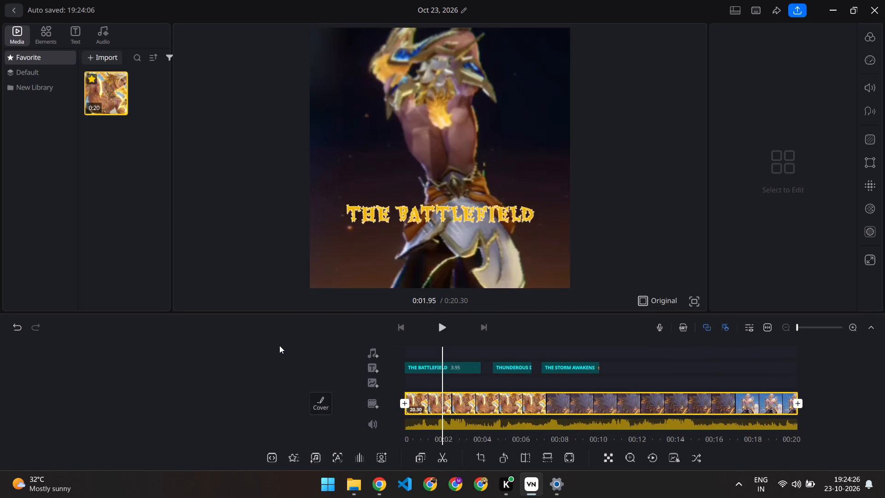
click(445, 327)
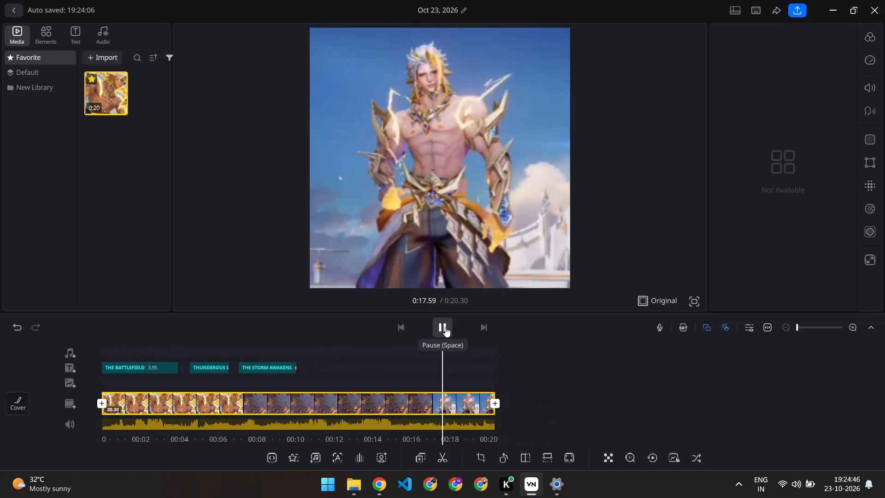
click(439, 326)
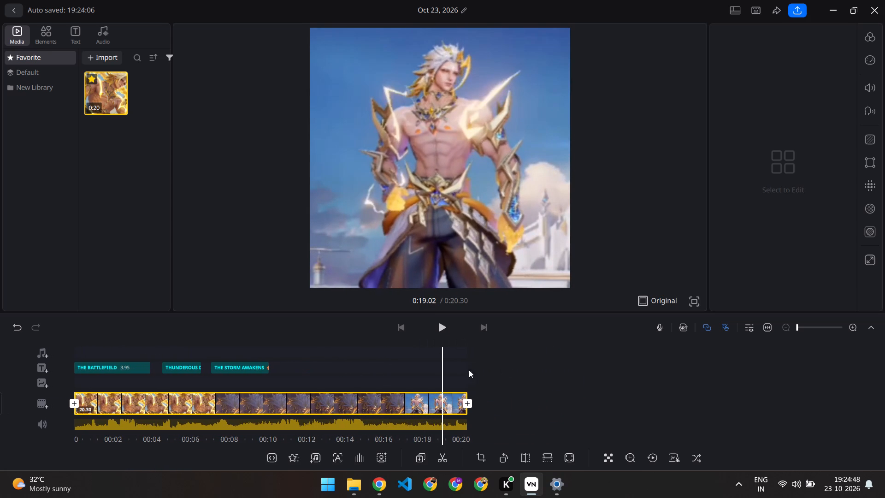
Scrub back through the video to about 9.5 s to examine the footage and the THE STORM AWAKENS caption.
scroll(326, 342, right, 10)
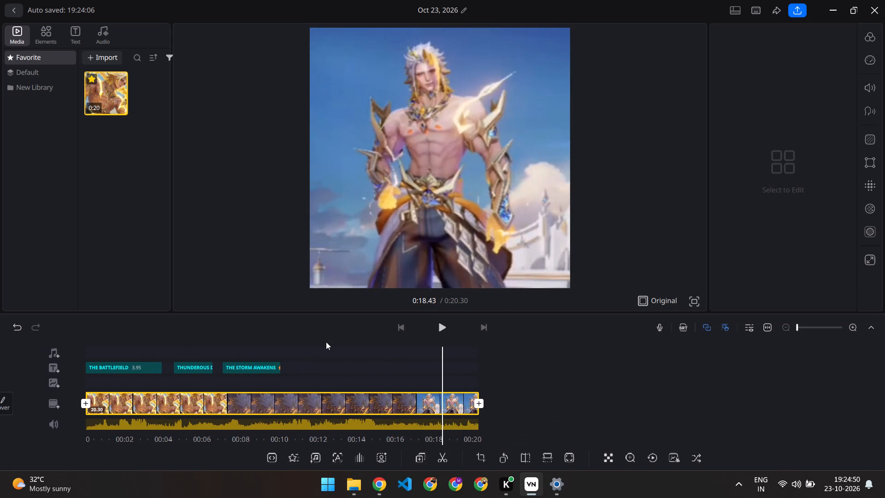
scroll(326, 342, right, 16)
scroll(326, 342, right, 6)
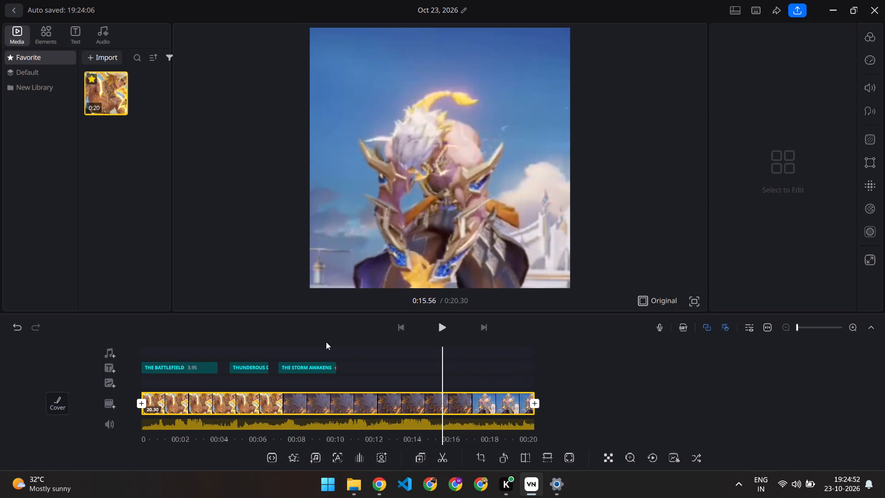
scroll(326, 342, right, 13)
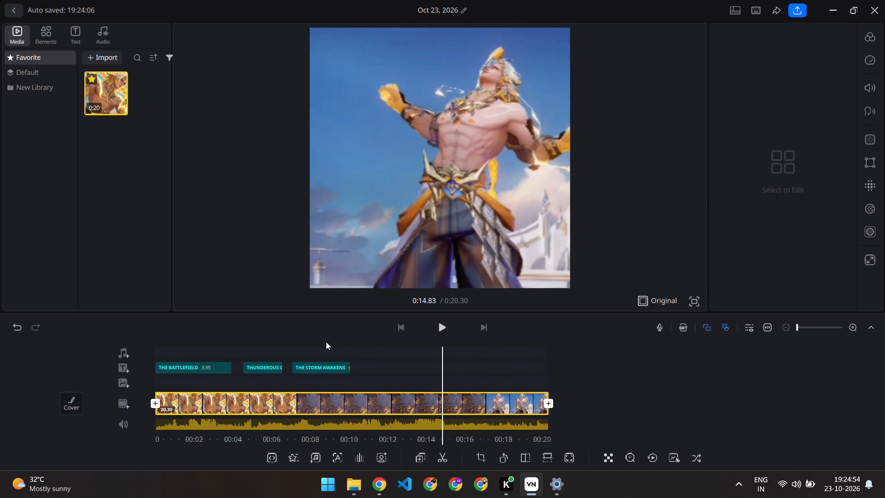
scroll(326, 342, right, 6)
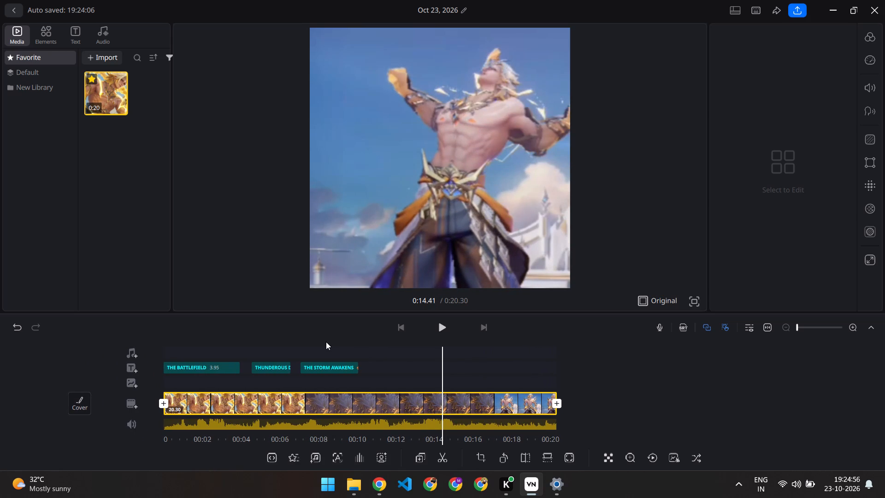
scroll(326, 342, right, 19)
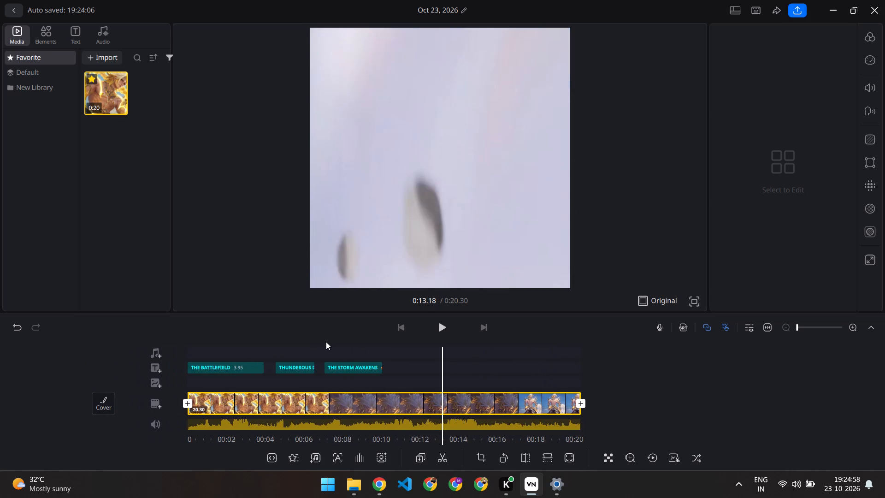
scroll(326, 342, right, 7)
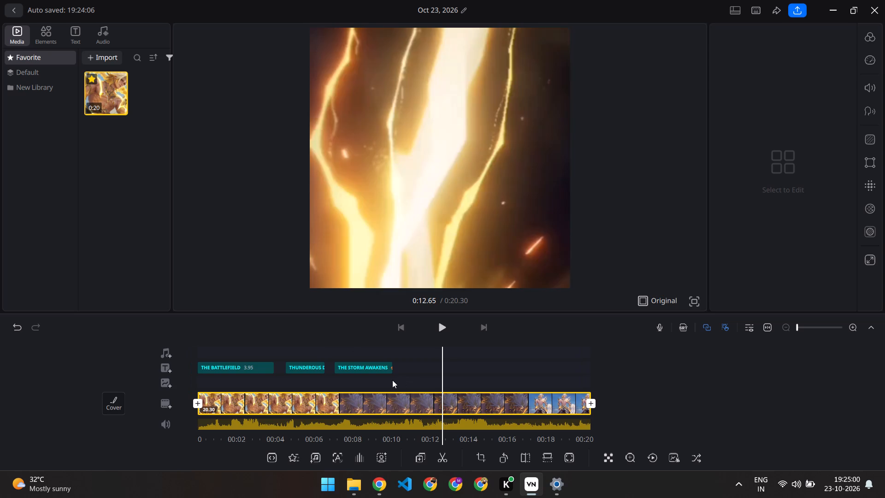
scroll(392, 380, right, 7)
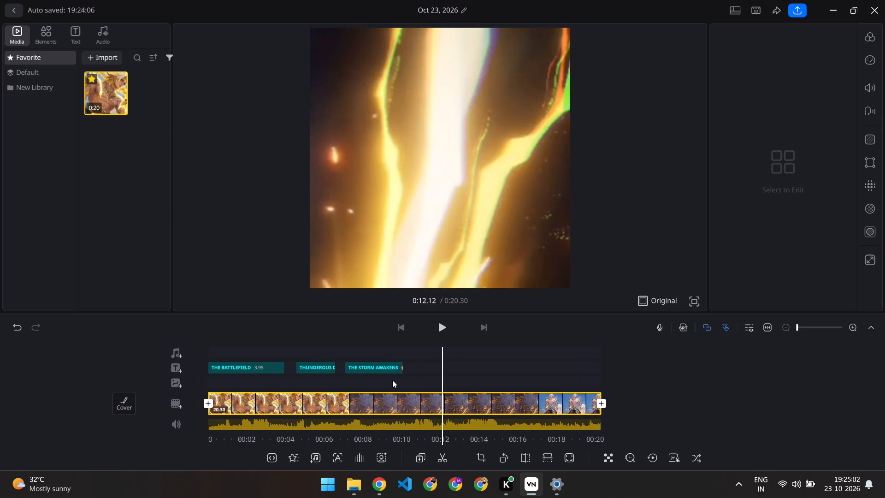
scroll(392, 380, right, 8)
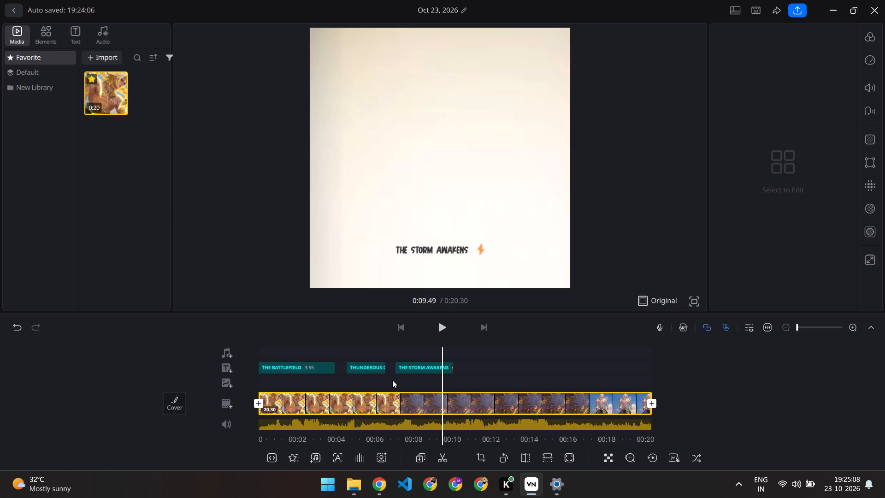
Scrub forward through the video from about 9.5 s to 12.4 s to examine the footage following the THE STORM AWAKENS caption.
scroll(392, 380, left, 5)
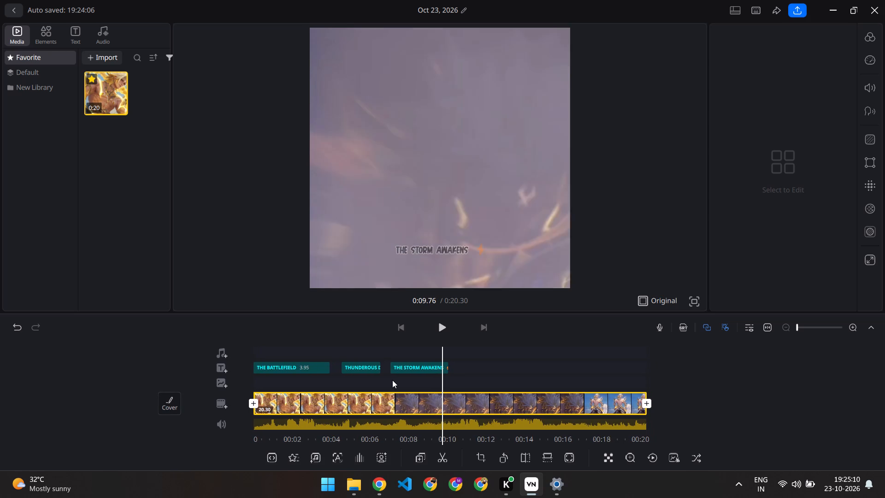
scroll(392, 380, left, 7)
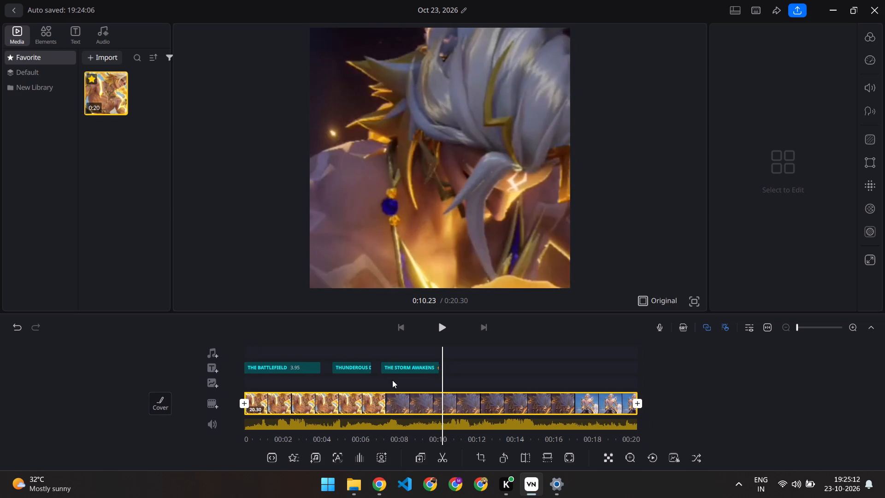
scroll(392, 380, left, 5)
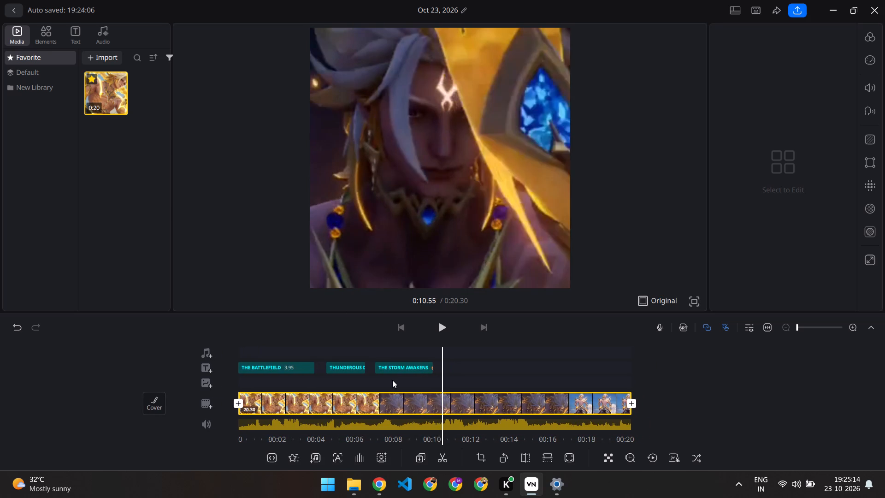
scroll(392, 380, left, 8)
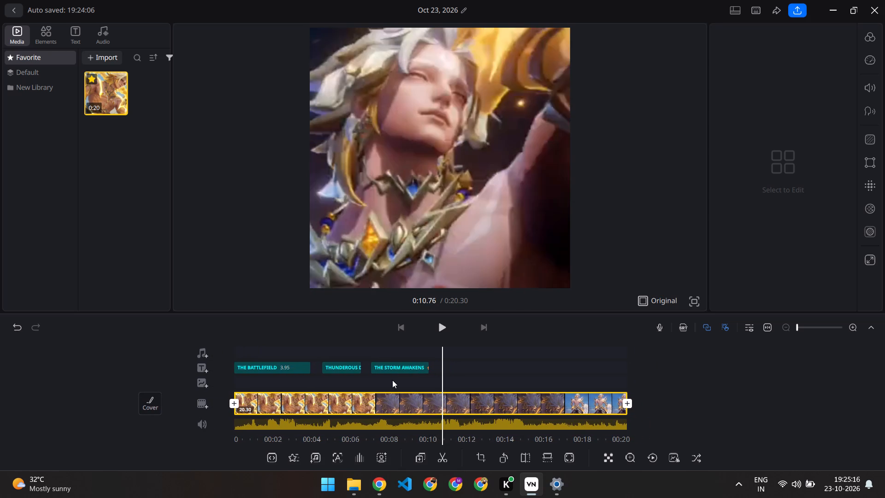
scroll(392, 380, left, 5)
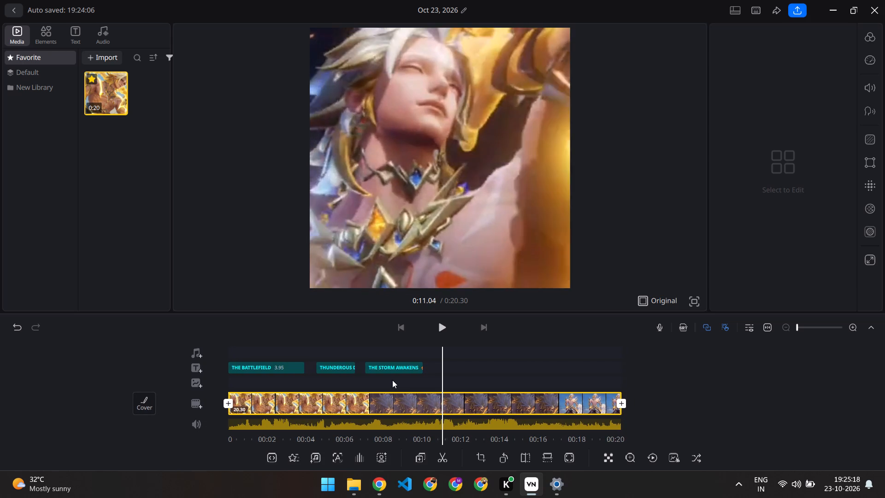
scroll(392, 380, left, 6)
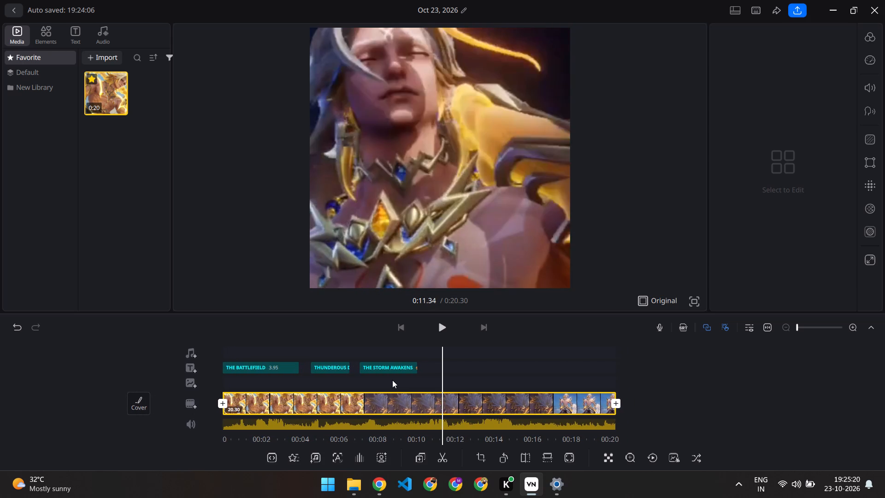
scroll(392, 380, left, 4)
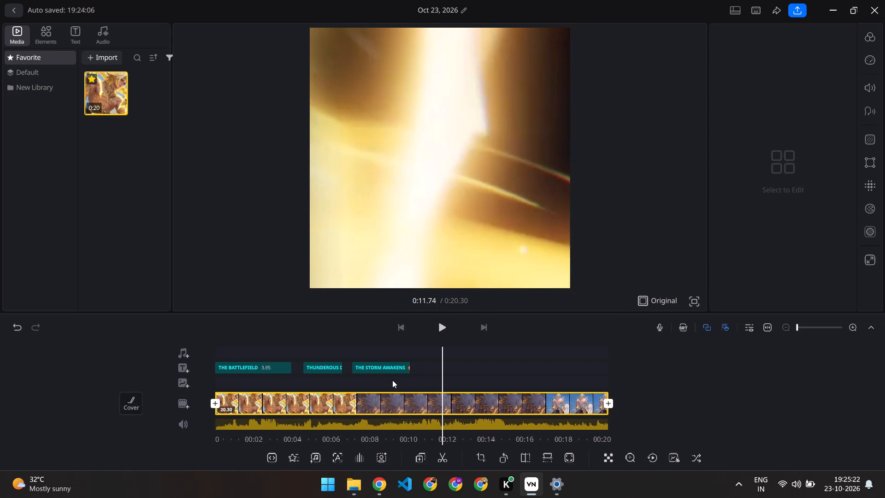
scroll(392, 380, left, 2)
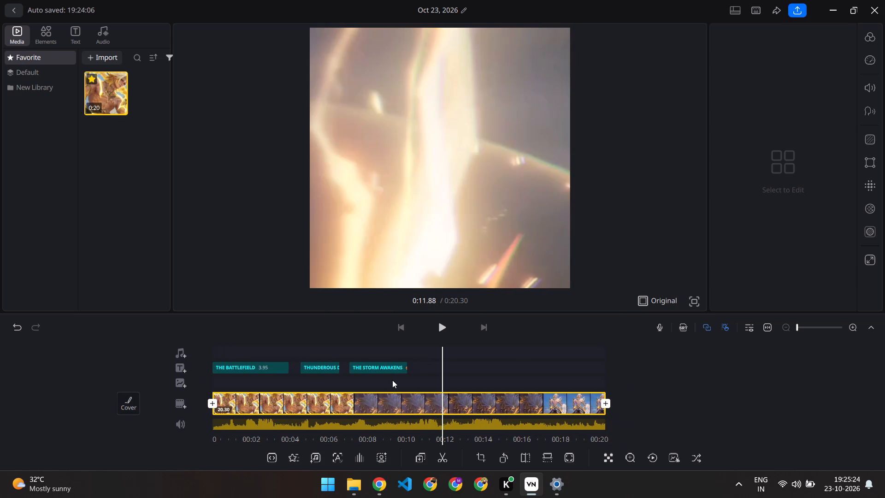
scroll(392, 380, left, 2)
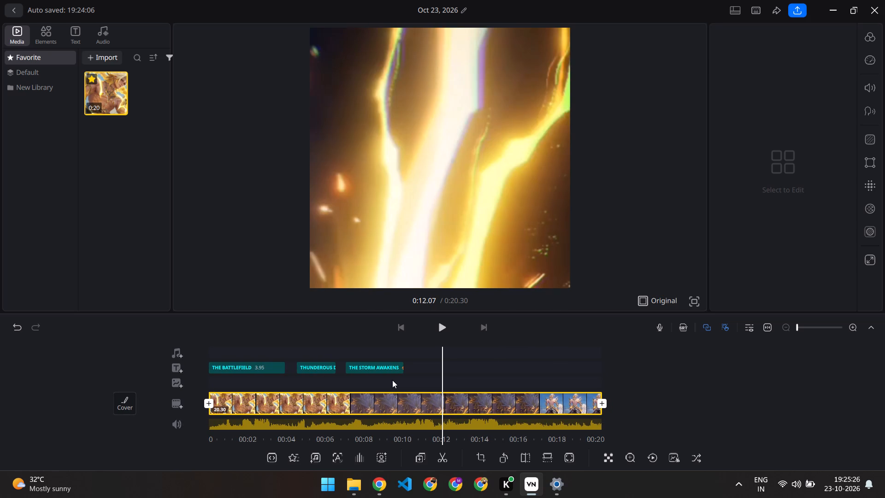
scroll(392, 380, left, 2)
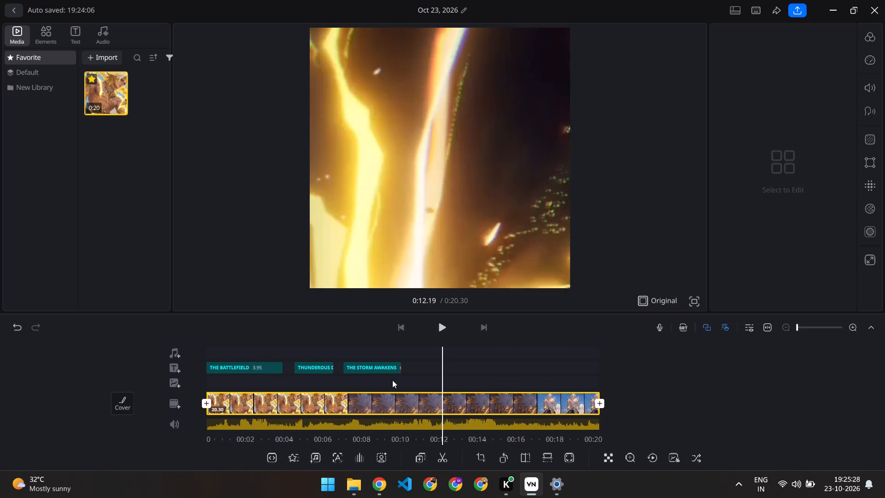
scroll(392, 380, left, 3)
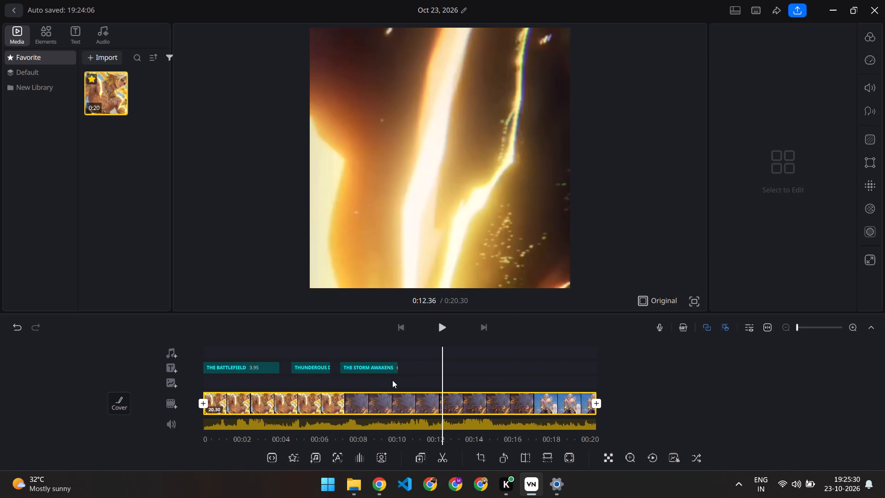
scroll(392, 380, left, 2)
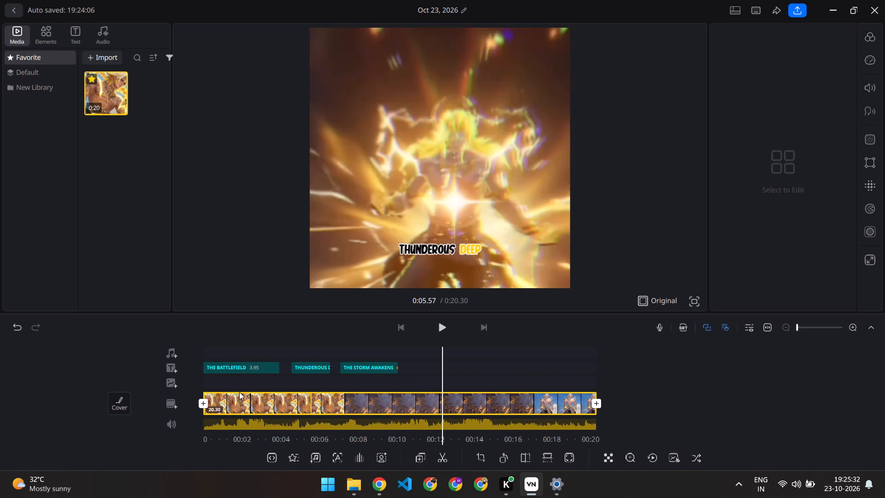
Add q2b5mnqyik2sof4xt5niri3cji.mp4 from Downloads as an overlay clip starting at about 12.35 s.
click(171, 380)
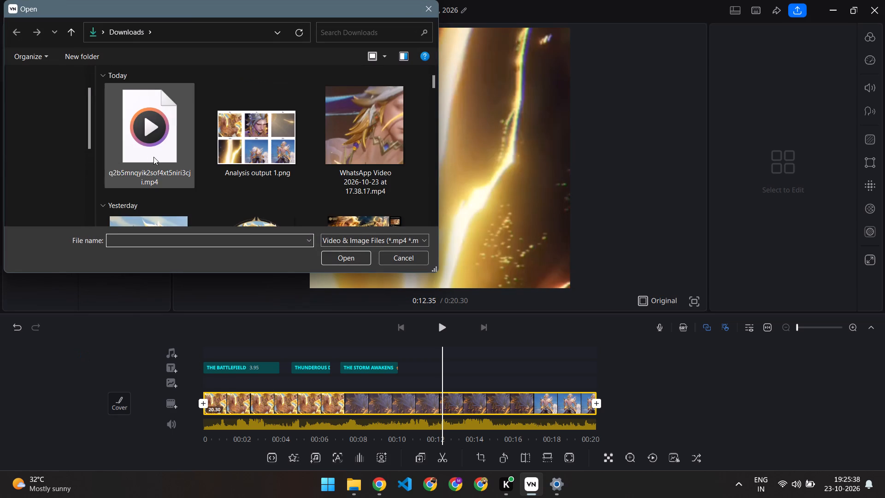
click(153, 157)
click(339, 263)
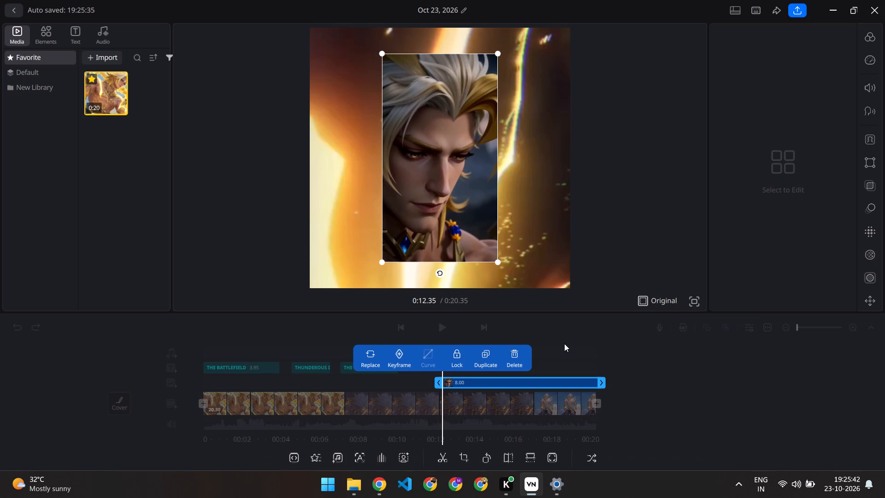
Deselect the overlay clip and view the frame at about 12 s in full screen.
click(630, 377)
click(475, 246)
click(701, 299)
click(697, 302)
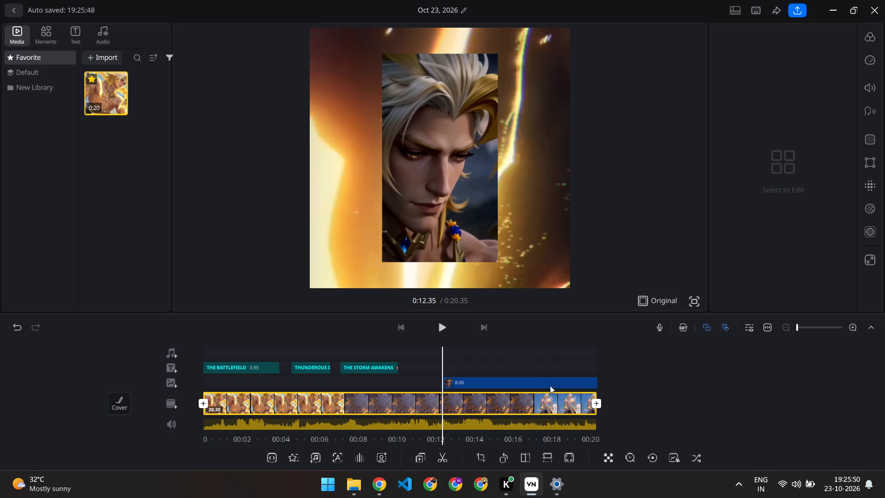
click(533, 385)
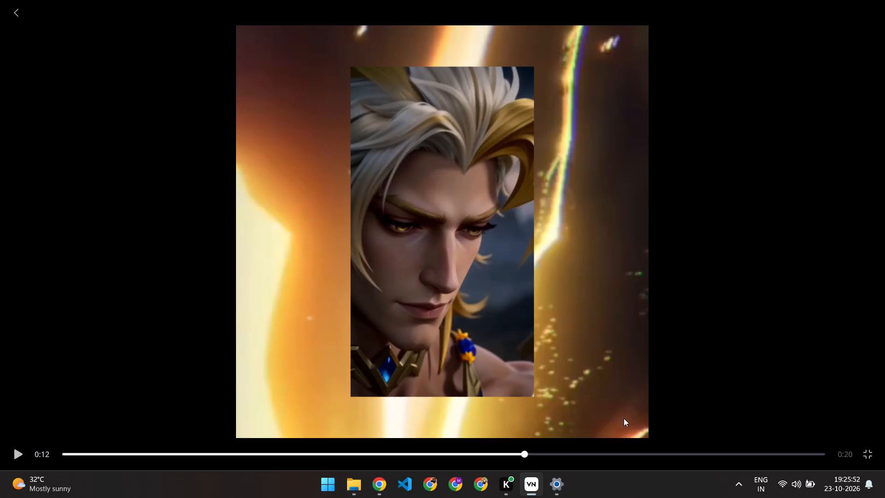
click(869, 454)
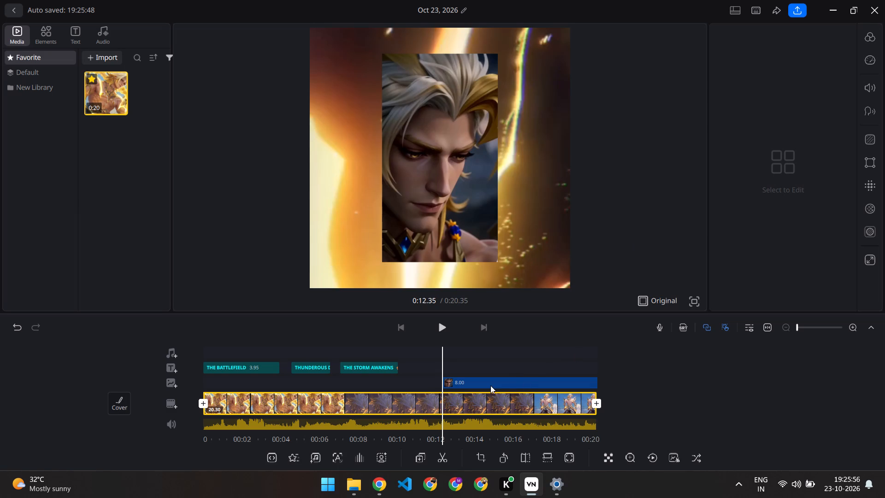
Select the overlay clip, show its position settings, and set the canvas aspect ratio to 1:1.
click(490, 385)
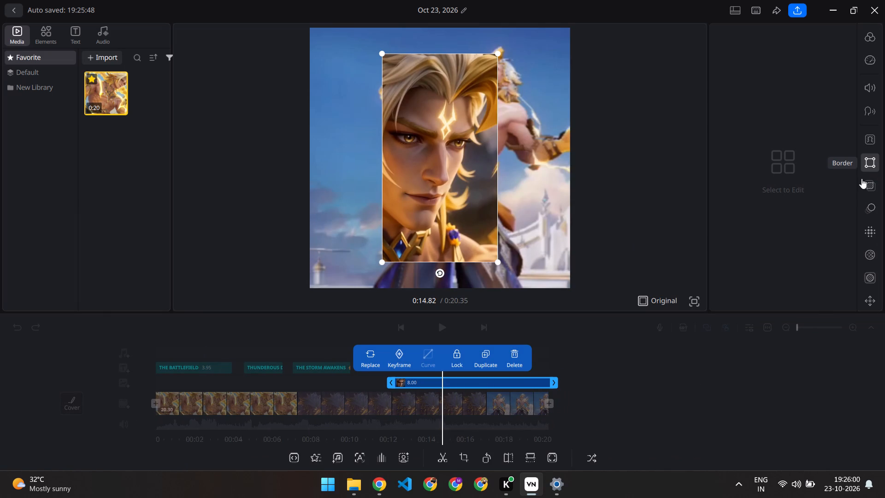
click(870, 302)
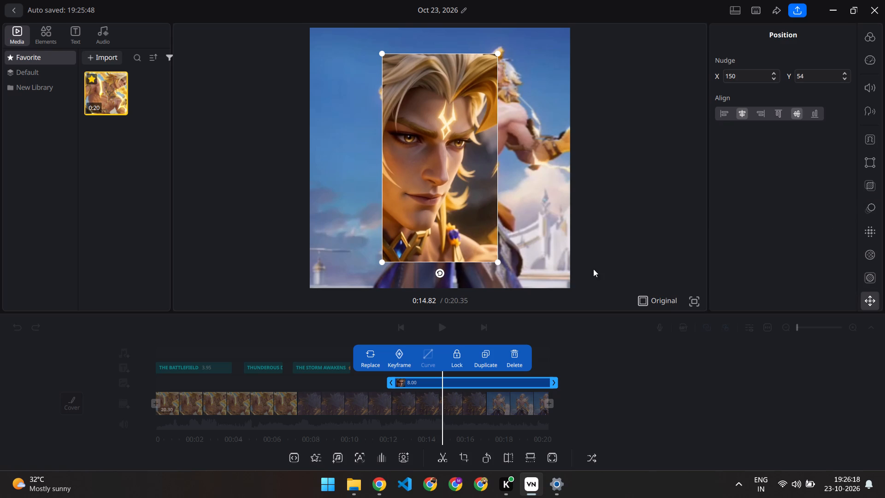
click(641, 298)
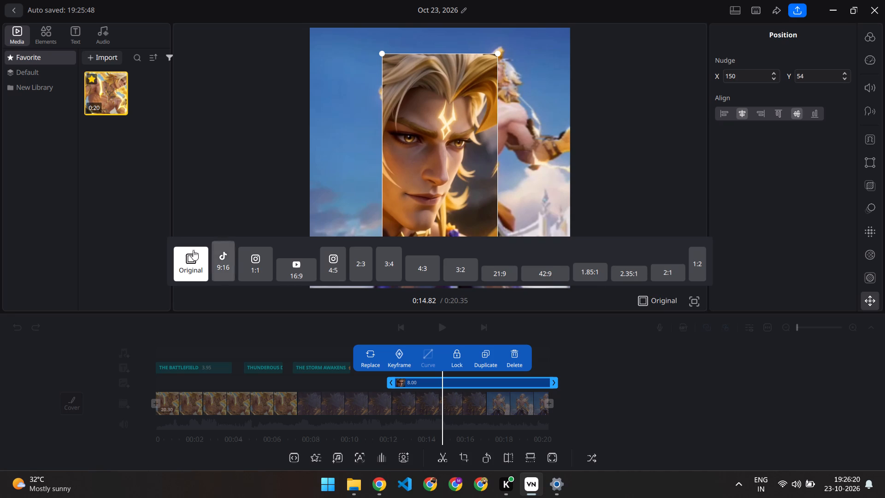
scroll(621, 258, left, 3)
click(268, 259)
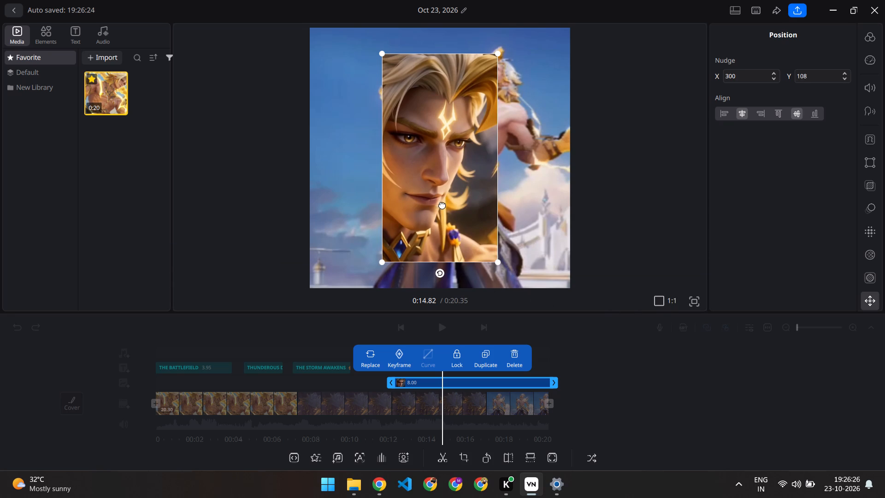
Enlarge the overlay video slightly in the frame by its lower corner.
click(482, 246)
drag(499, 263, 529, 251)
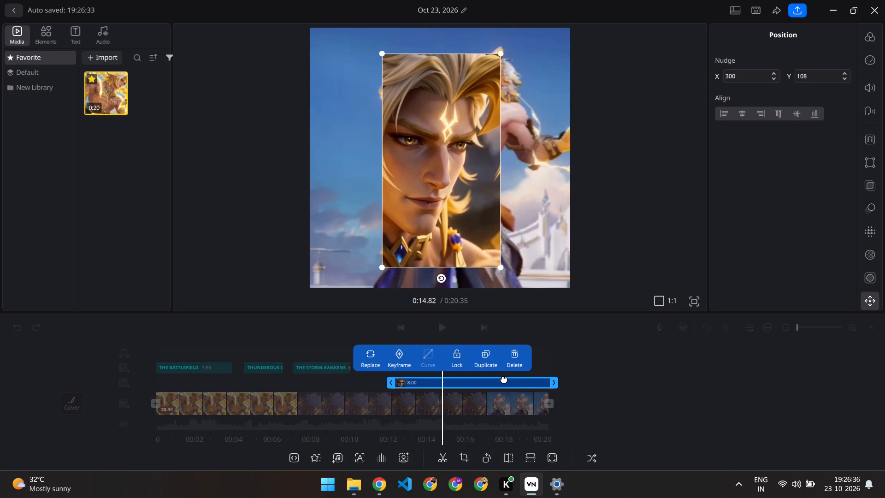
right_click(478, 384)
right_click(452, 161)
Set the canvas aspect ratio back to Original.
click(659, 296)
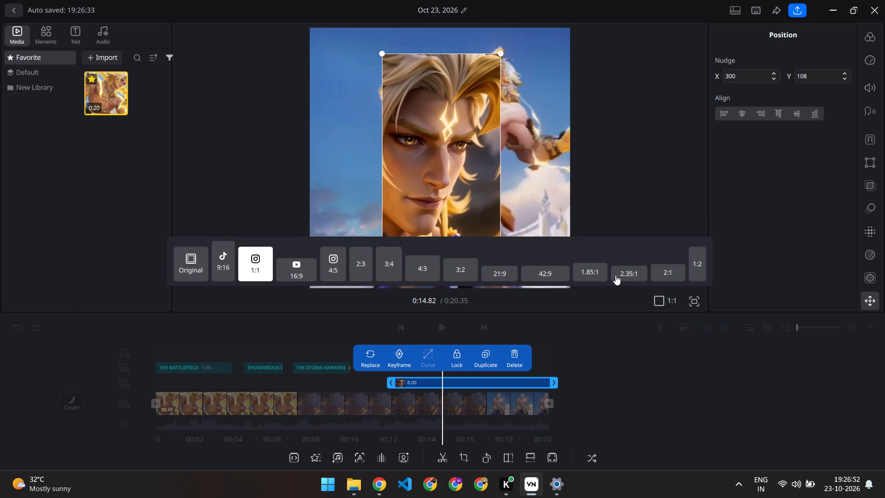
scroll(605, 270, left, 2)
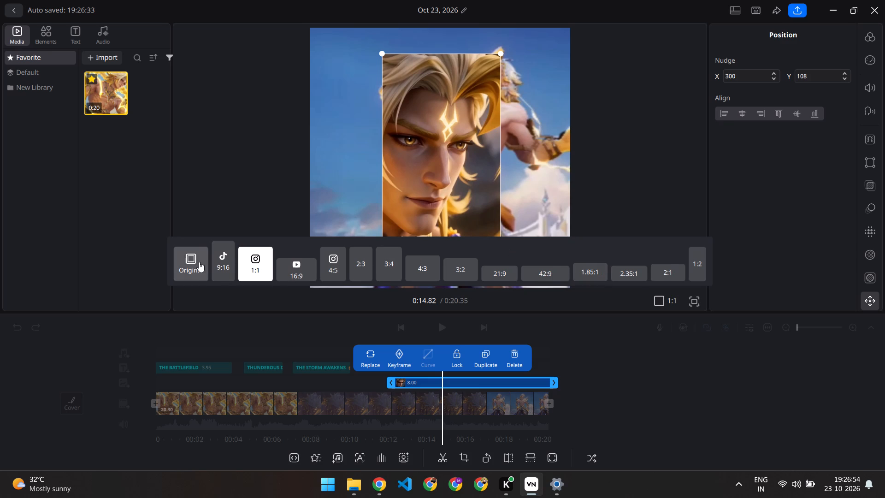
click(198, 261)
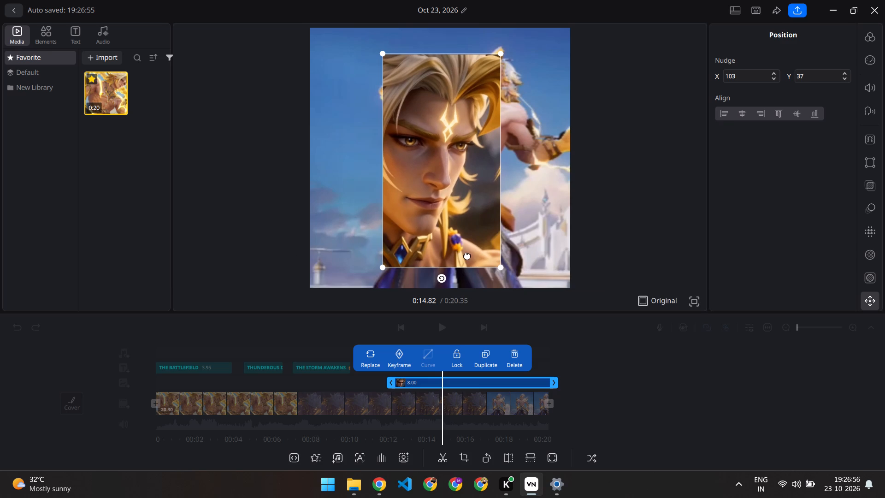
Resize the overlay video by its lower corner, leaving it only slightly larger in the frame.
drag(498, 267, 561, 267)
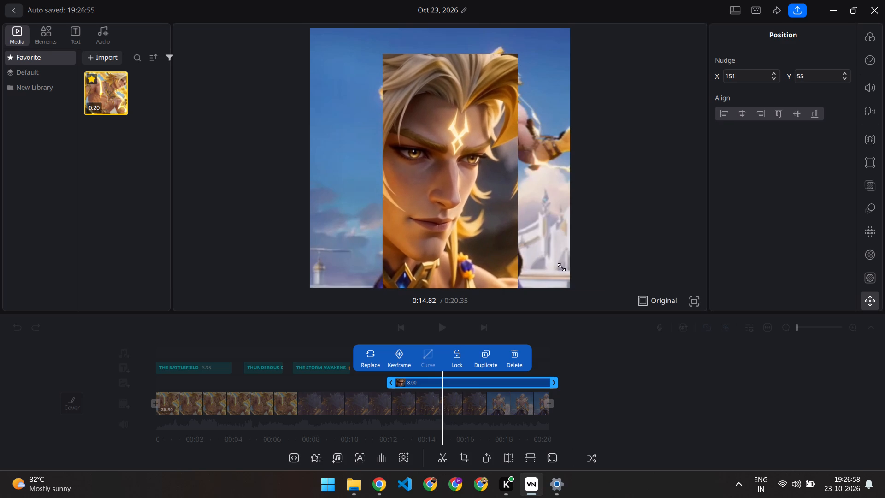
drag(561, 267, 539, 242)
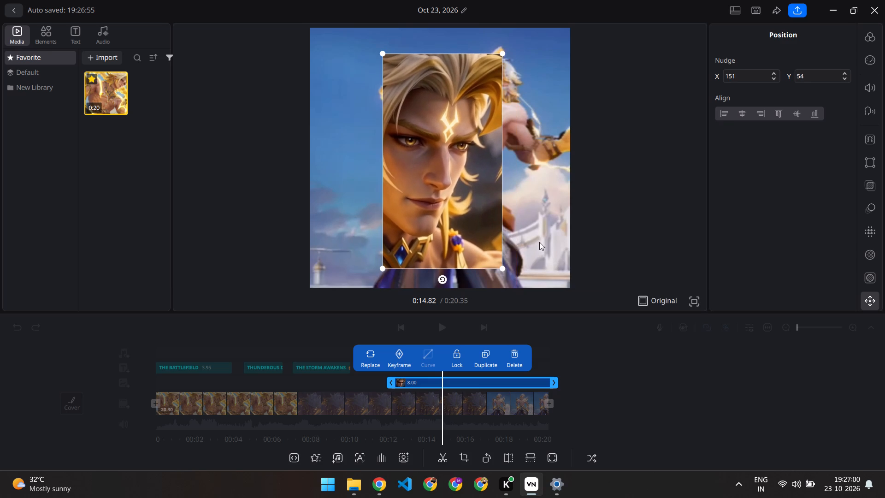
Set the canvas aspect ratio to 1:1.
click(651, 298)
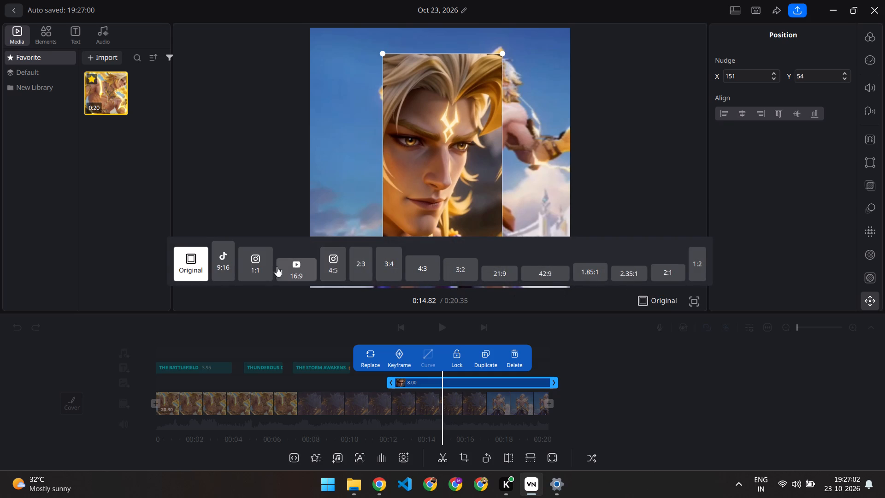
click(266, 266)
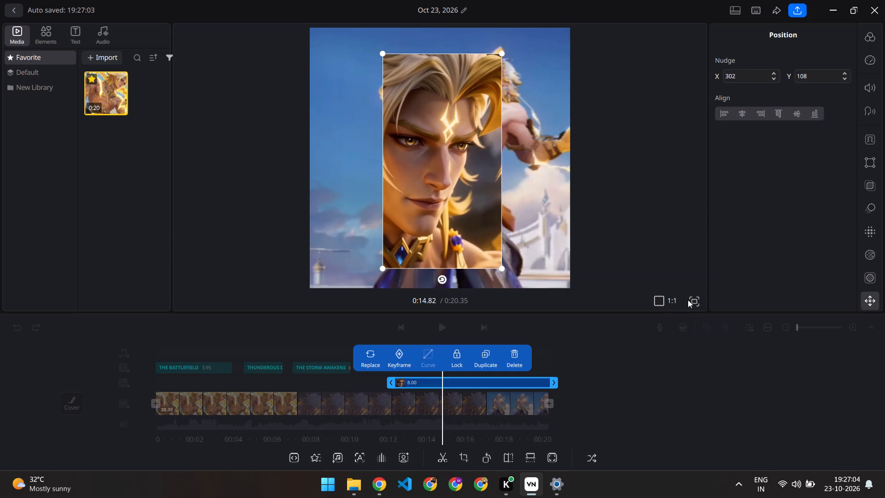
View the frame with the resized overlay video in full screen.
click(689, 300)
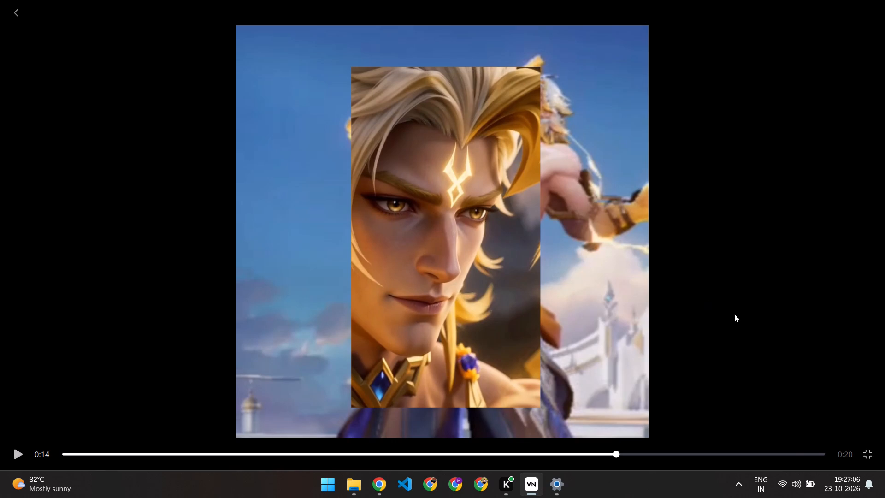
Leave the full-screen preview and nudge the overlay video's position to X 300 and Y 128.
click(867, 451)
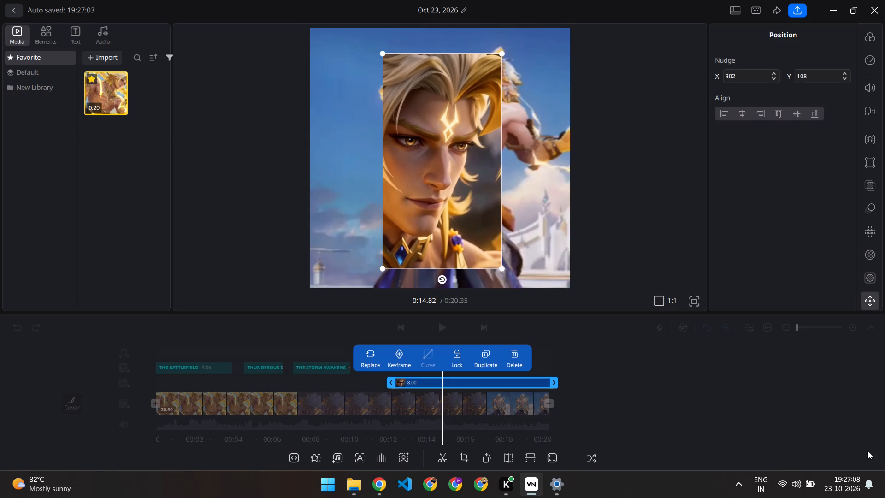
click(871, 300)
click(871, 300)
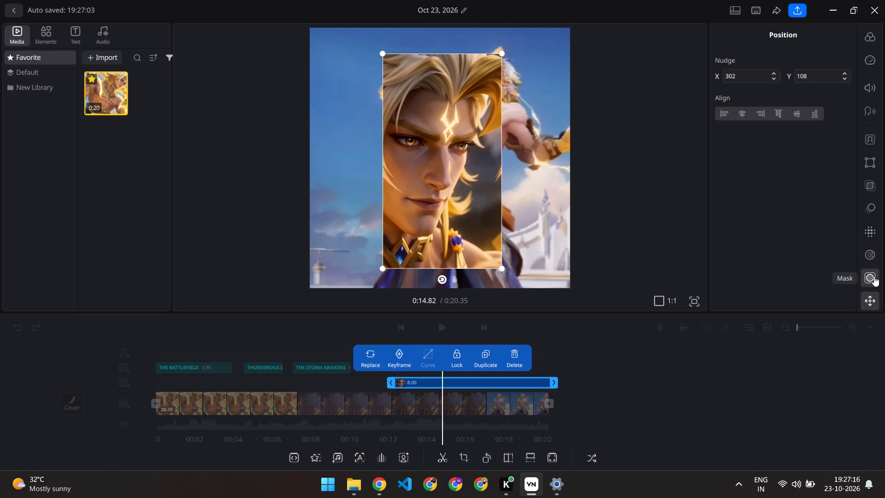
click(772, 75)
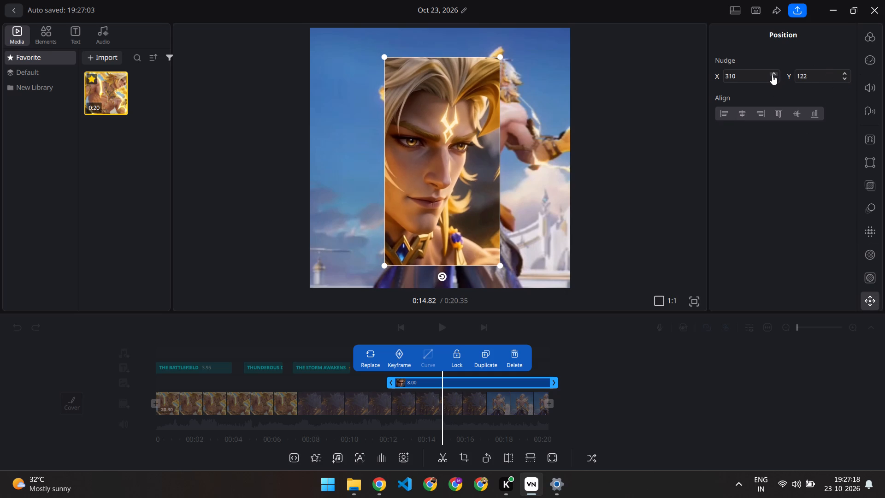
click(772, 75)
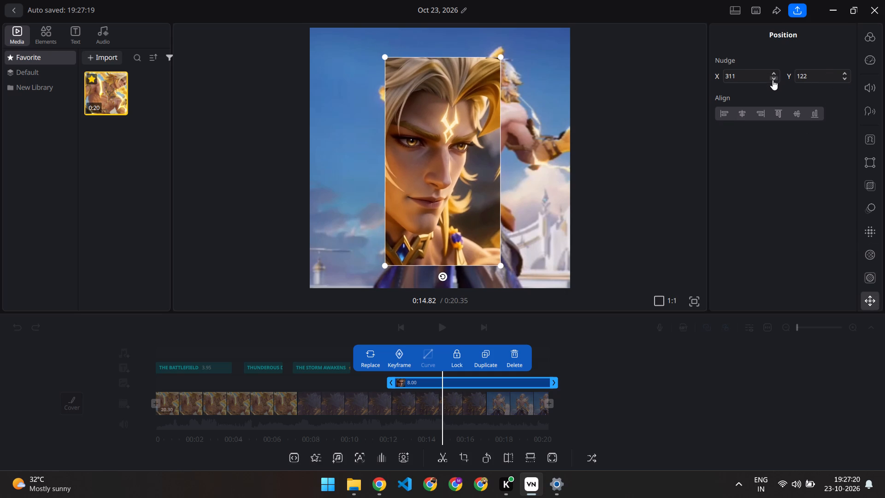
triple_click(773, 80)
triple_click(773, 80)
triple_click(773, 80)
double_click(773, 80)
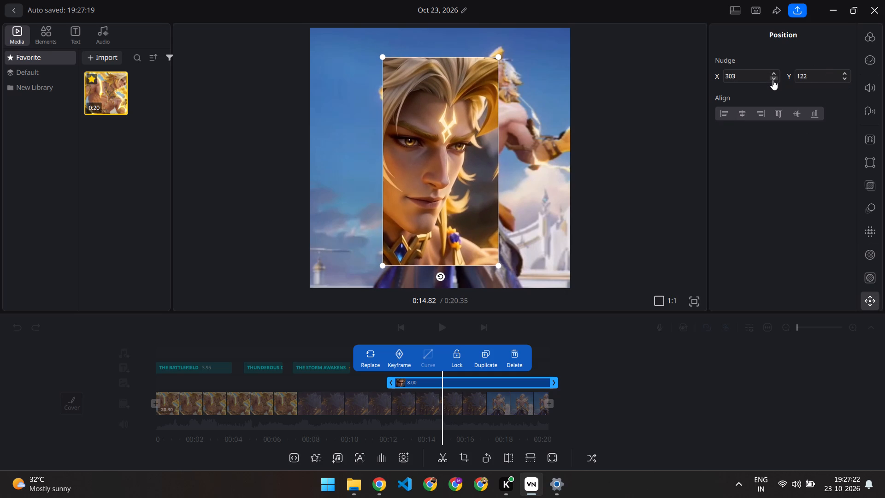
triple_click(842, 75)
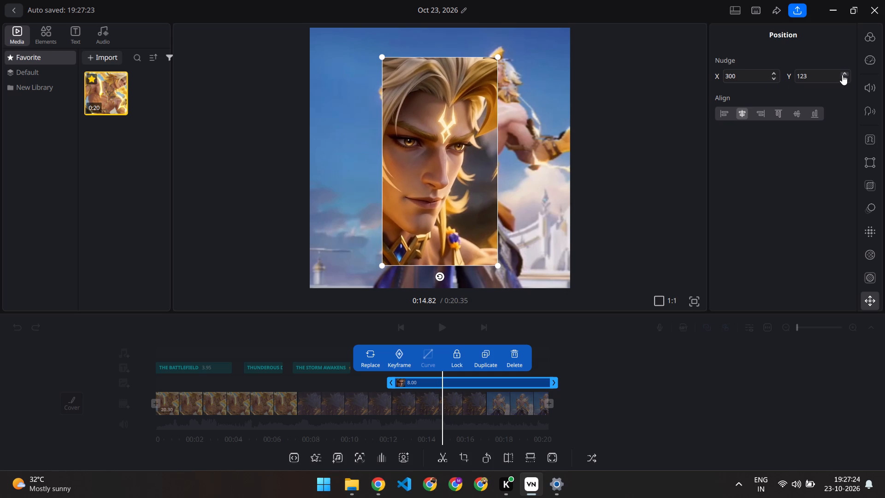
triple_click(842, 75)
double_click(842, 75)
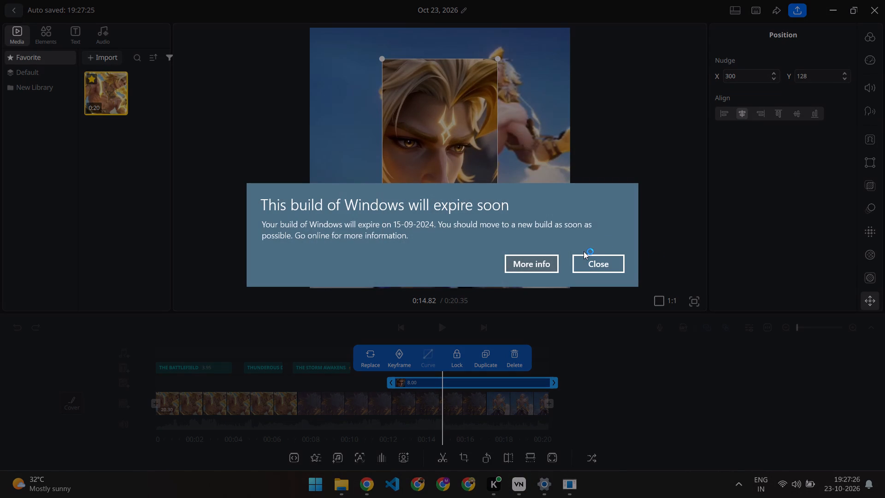
Dismiss the Windows build expiry notice.
click(608, 269)
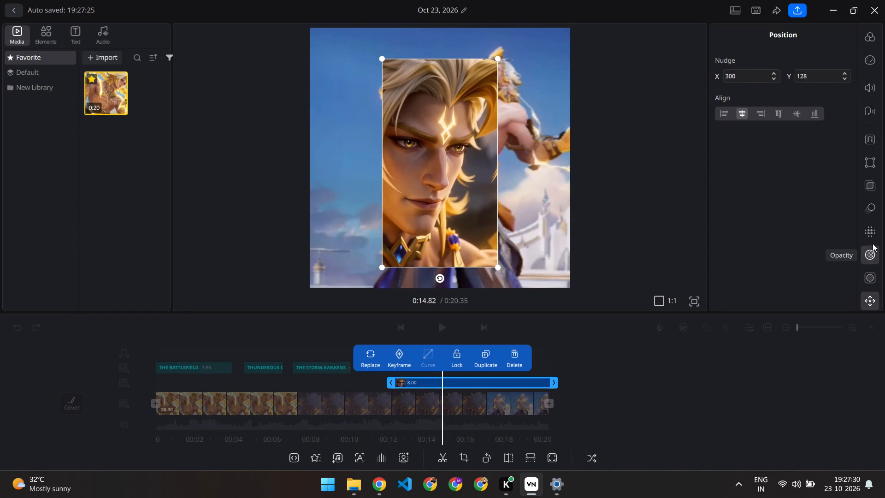
Enlarge the overlay video by its lower corner until it reaches about the bottom edge of the frame.
click(869, 170)
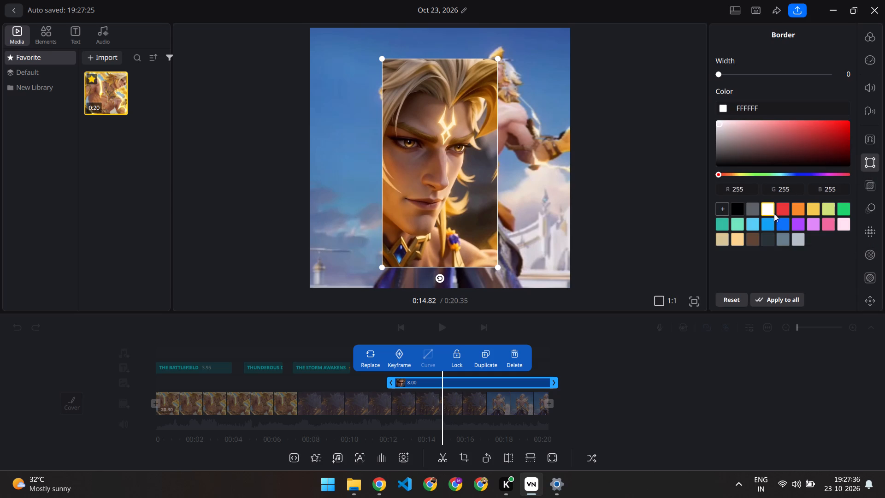
scroll(774, 213, down, 2)
drag(495, 265, 533, 265)
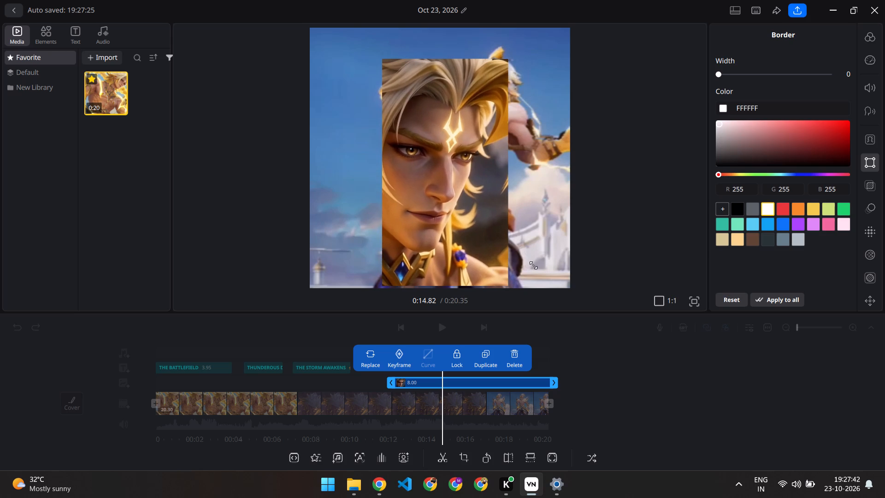
drag(533, 265, 533, 267)
scroll(743, 255, down, 3)
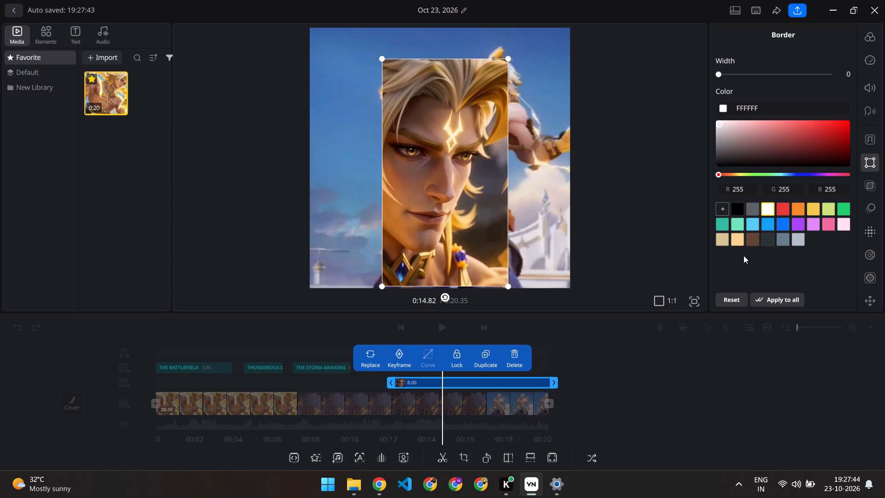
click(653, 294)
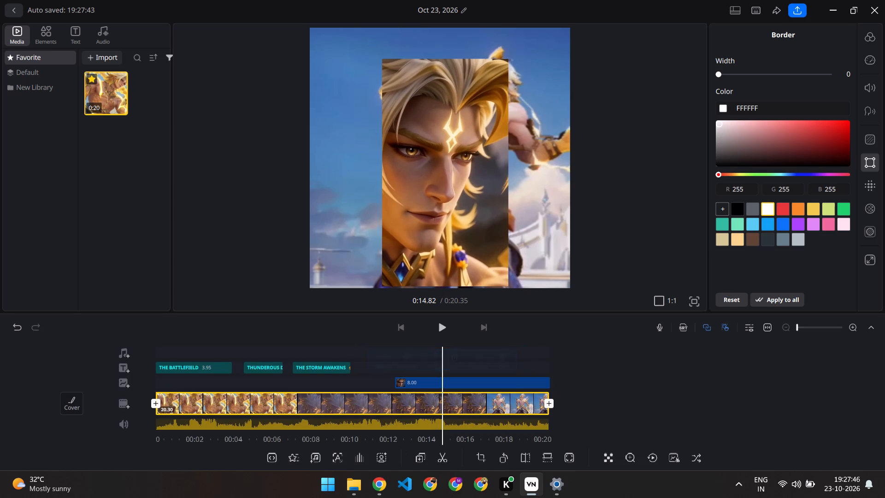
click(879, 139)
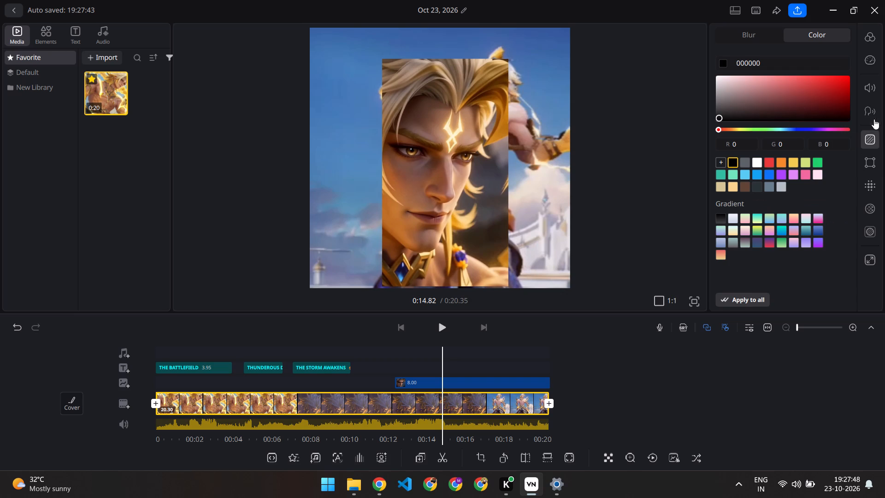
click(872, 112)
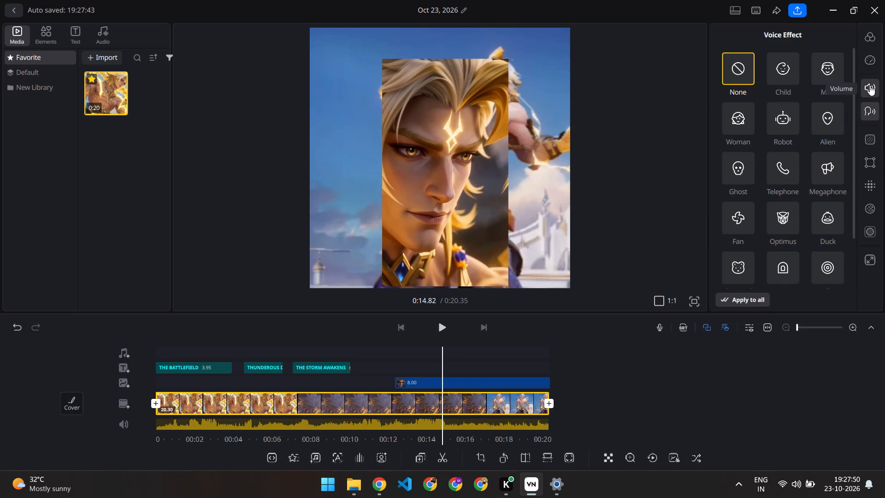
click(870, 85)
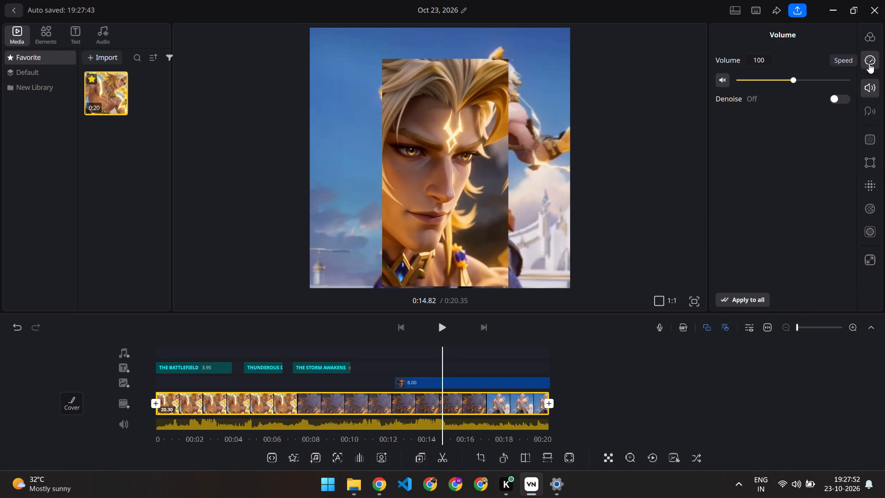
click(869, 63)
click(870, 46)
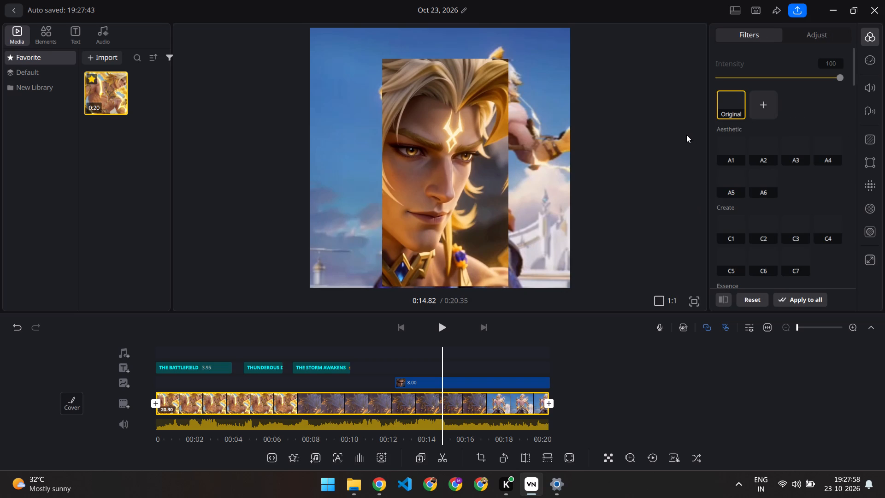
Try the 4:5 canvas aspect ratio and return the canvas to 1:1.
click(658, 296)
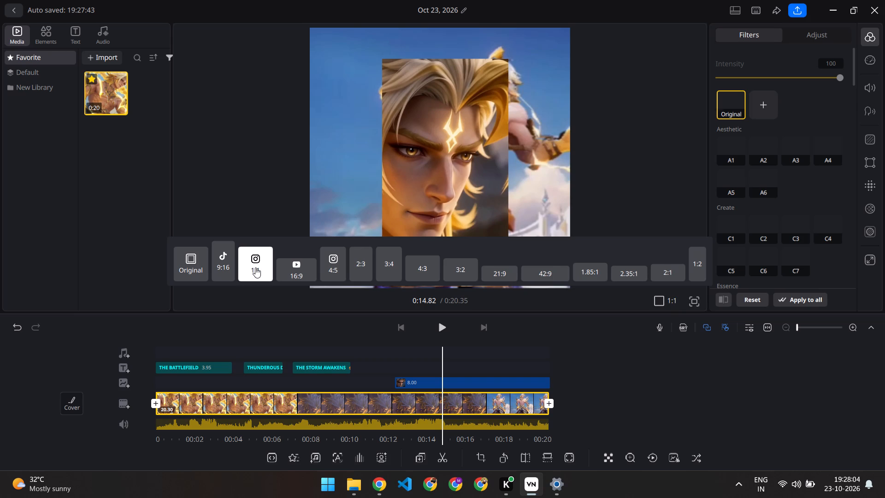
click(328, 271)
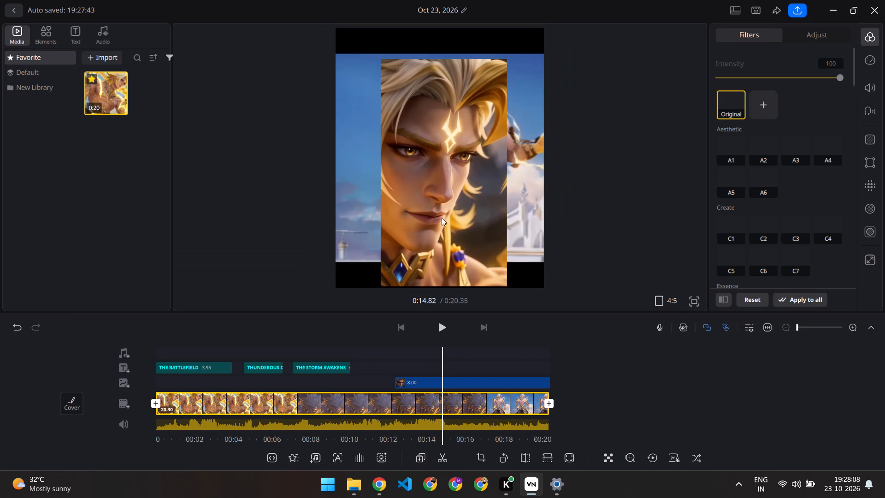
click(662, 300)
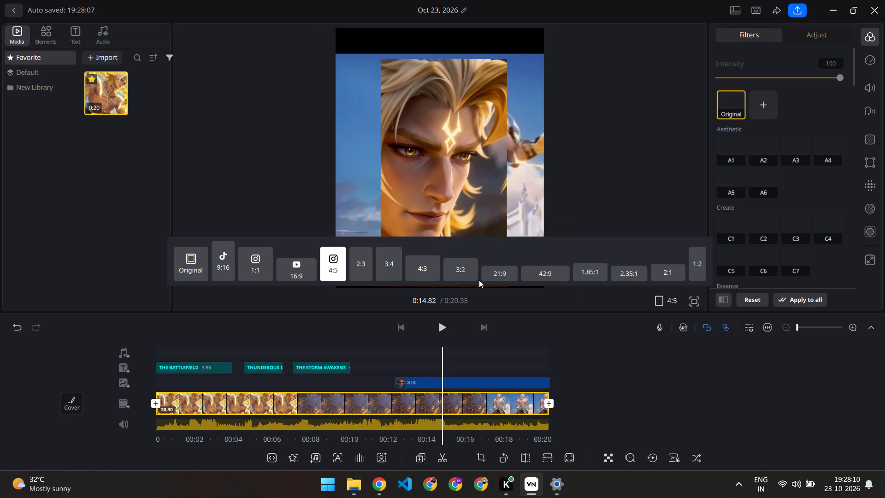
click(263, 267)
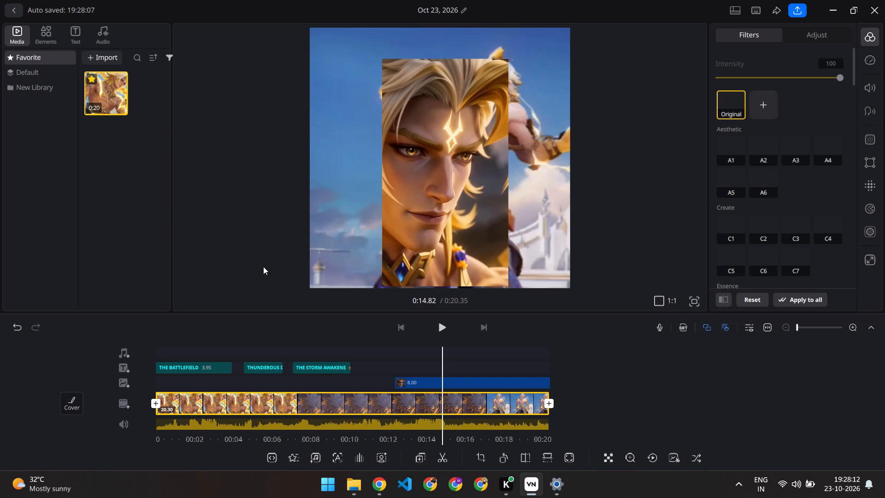
Enlarge the overlay video by its upper corner to the full frame height and move it to about the horizontal centre.
click(439, 200)
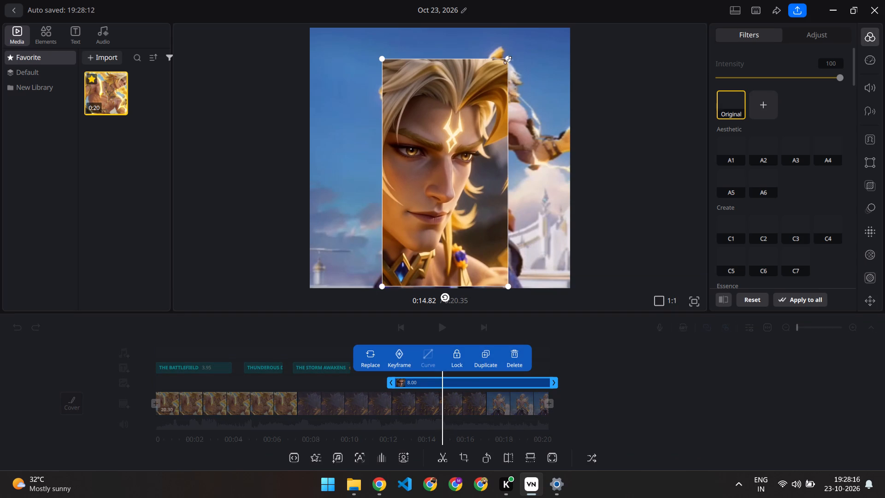
drag(507, 61, 555, 46)
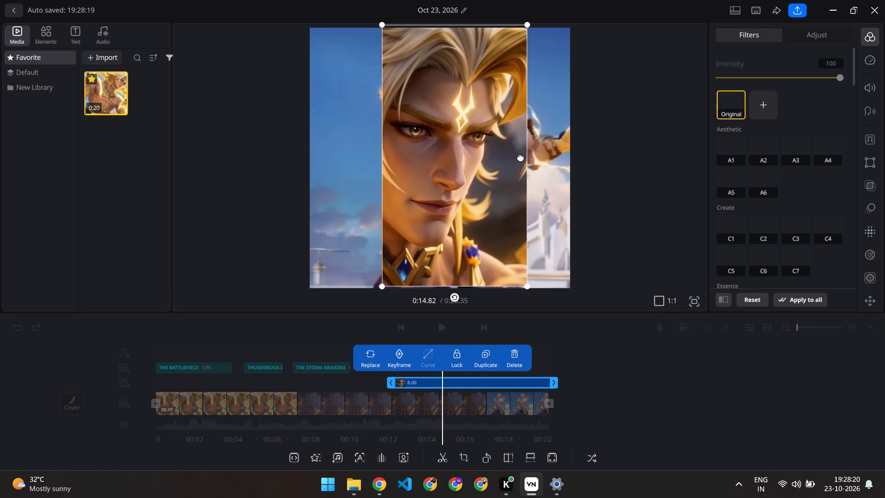
drag(520, 157, 511, 158)
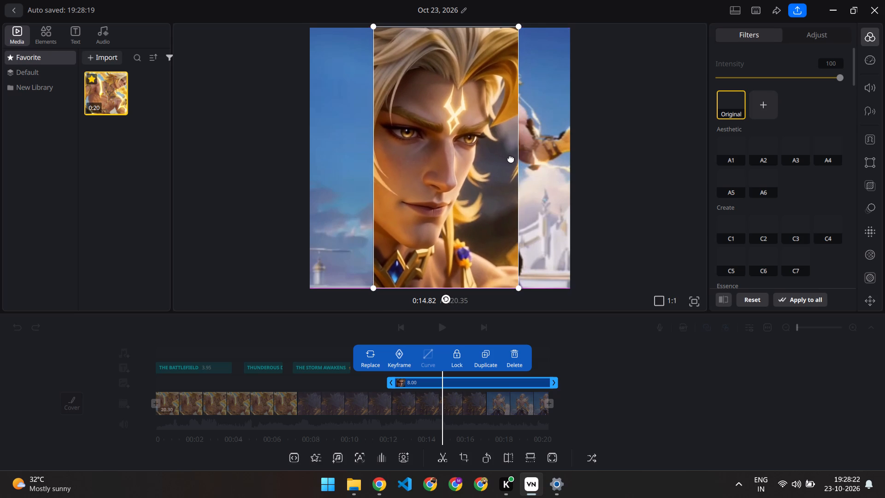
drag(511, 158, 510, 157)
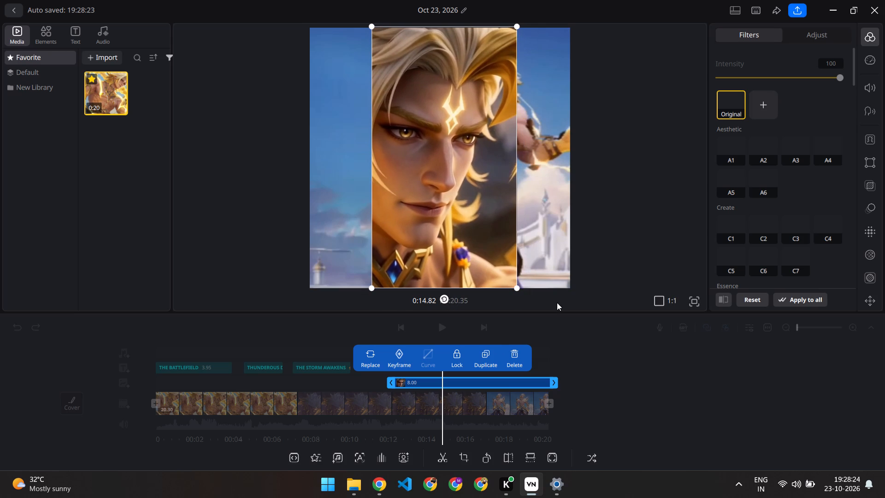
Set the canvas aspect ratio to 9:16.
click(655, 299)
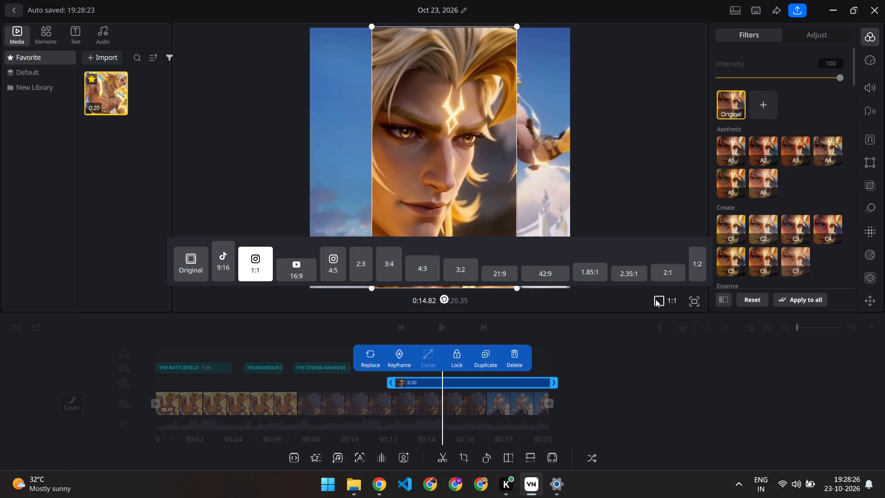
click(228, 265)
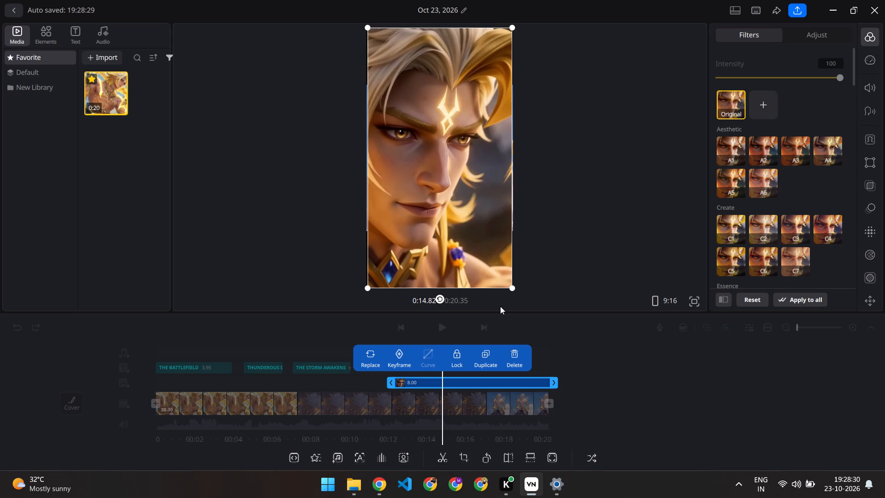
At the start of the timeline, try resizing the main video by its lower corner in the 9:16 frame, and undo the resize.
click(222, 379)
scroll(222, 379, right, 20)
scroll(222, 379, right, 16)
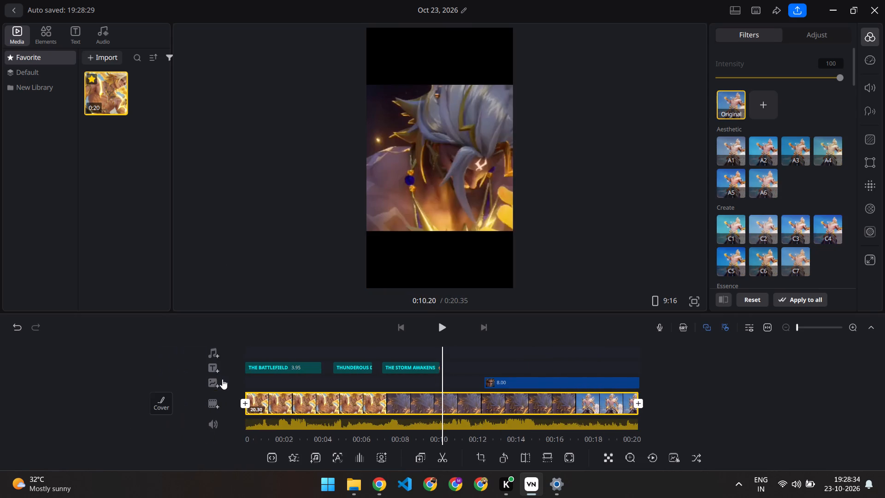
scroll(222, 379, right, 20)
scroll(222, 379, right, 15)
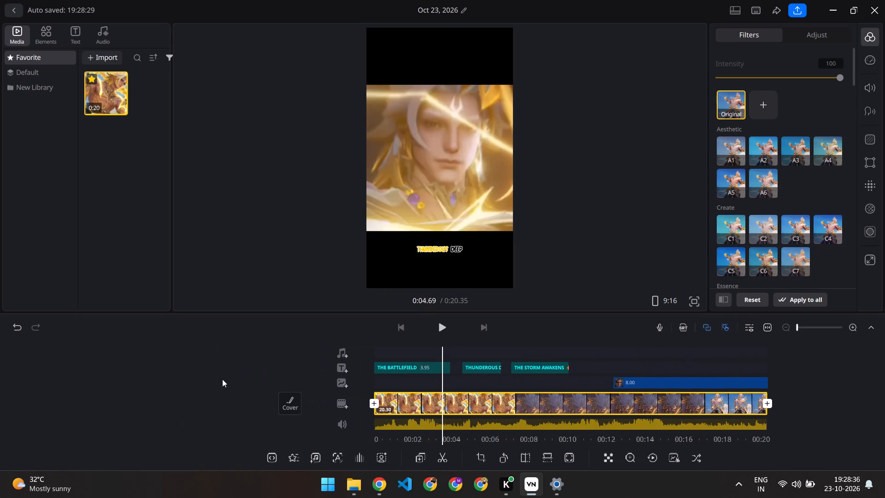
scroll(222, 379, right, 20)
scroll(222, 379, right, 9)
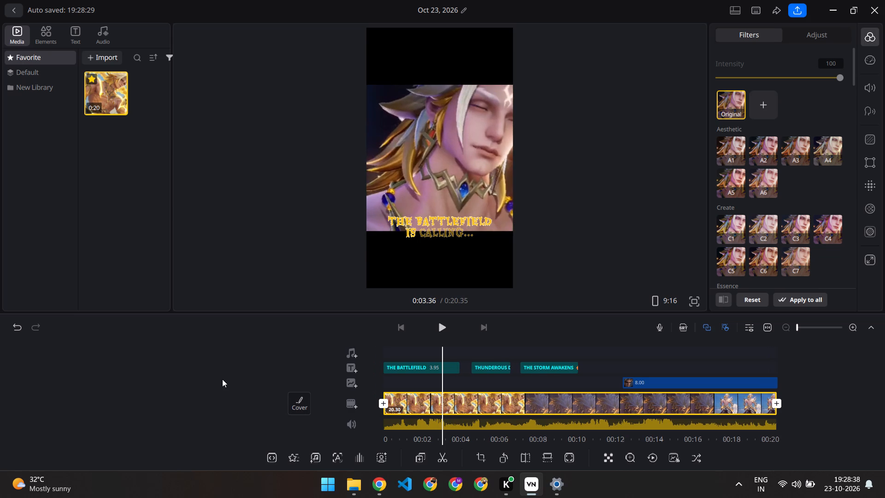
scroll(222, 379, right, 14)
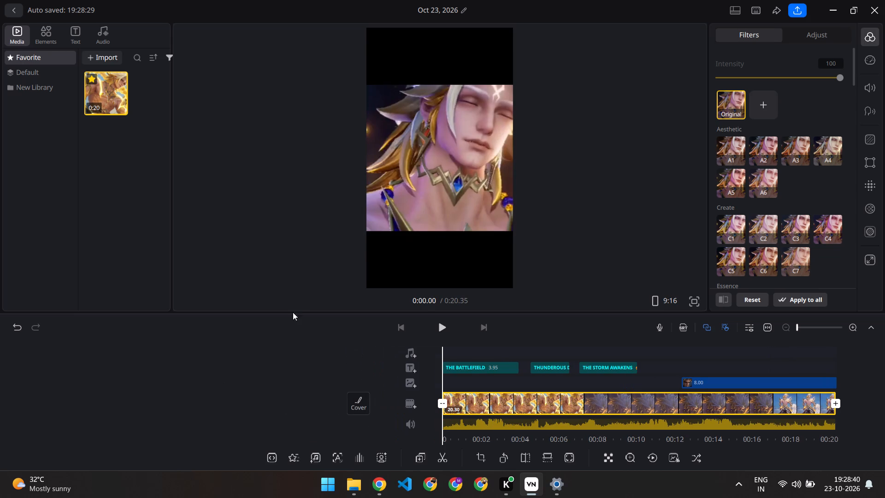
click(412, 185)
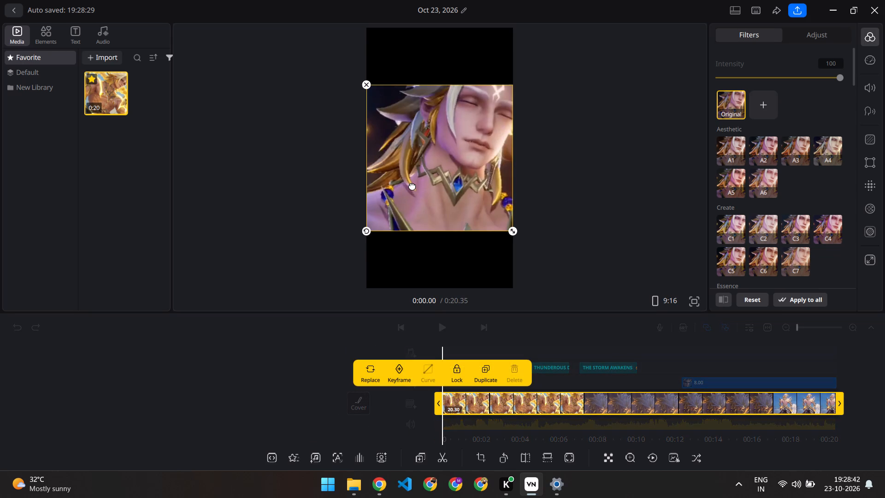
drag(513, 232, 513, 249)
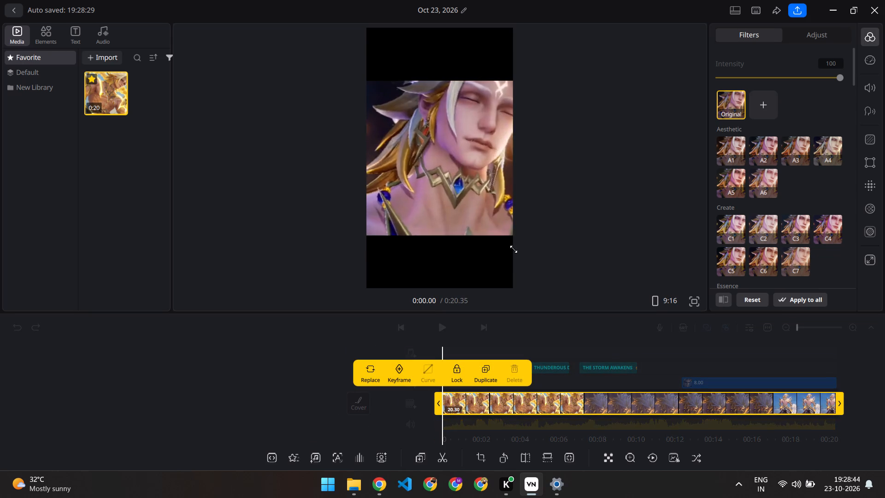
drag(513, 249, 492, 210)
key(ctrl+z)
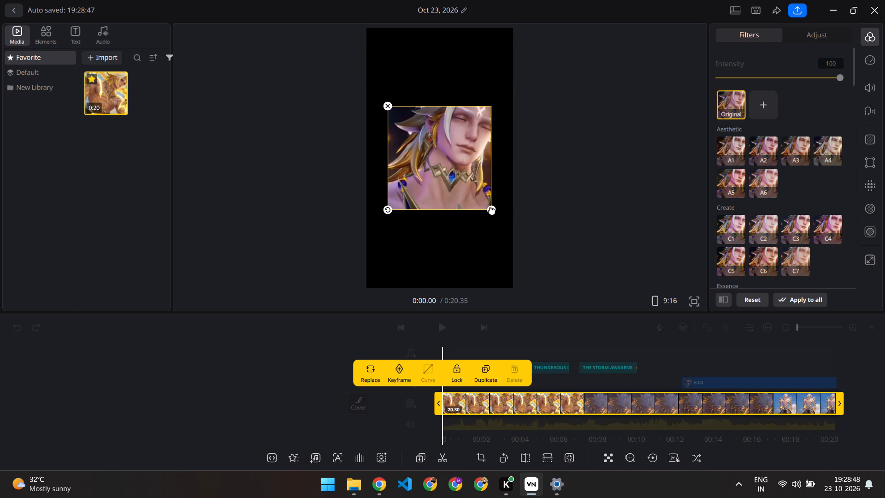
Play the opening seconds of the 9:16 video from the start, stopping after the first caption has fully appeared.
click(438, 317)
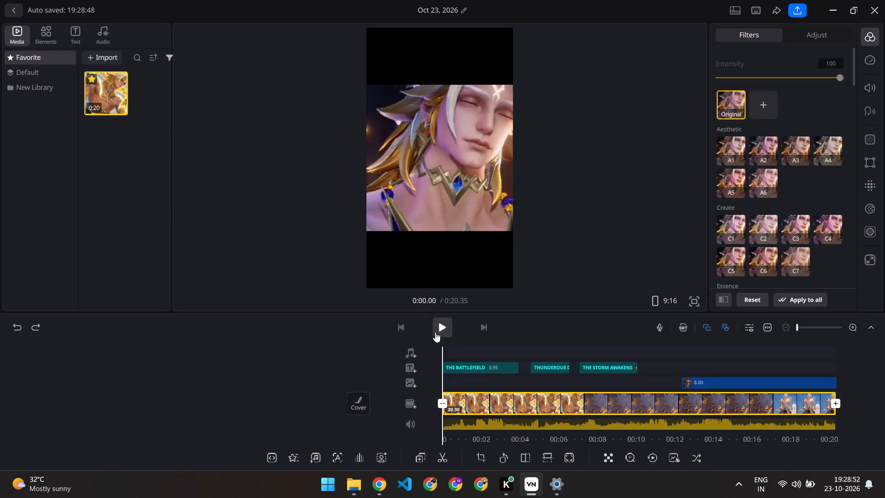
click(437, 331)
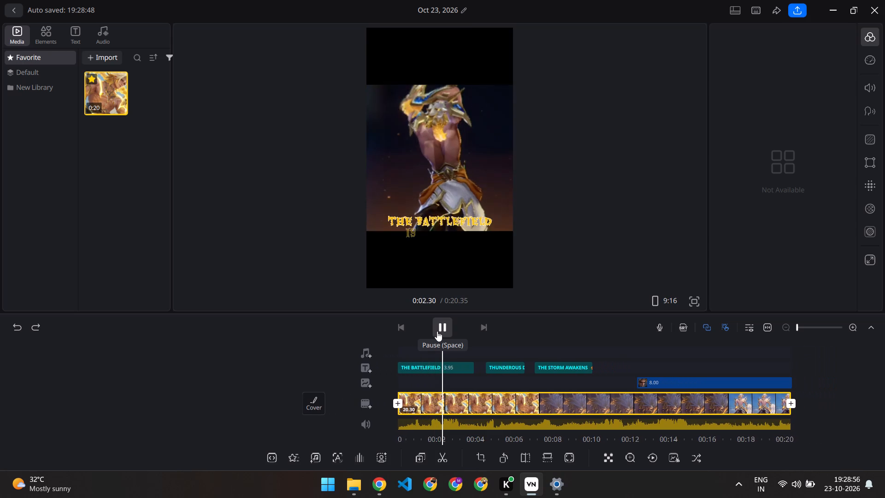
click(437, 331)
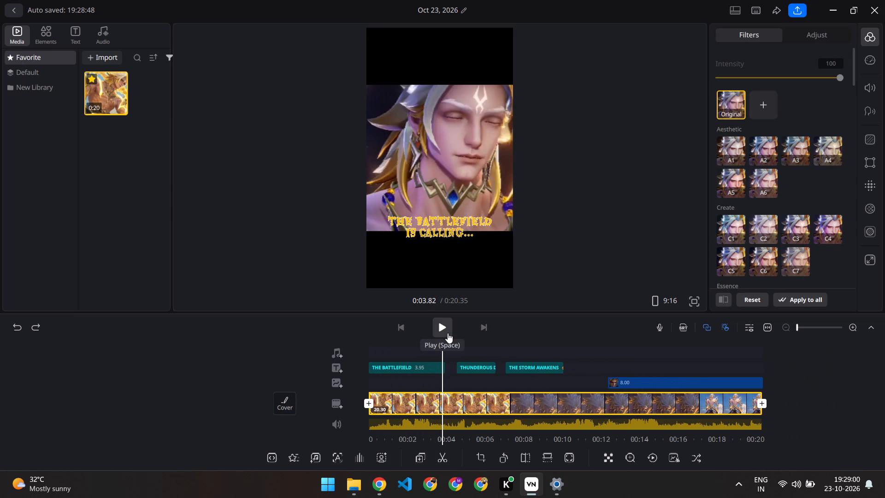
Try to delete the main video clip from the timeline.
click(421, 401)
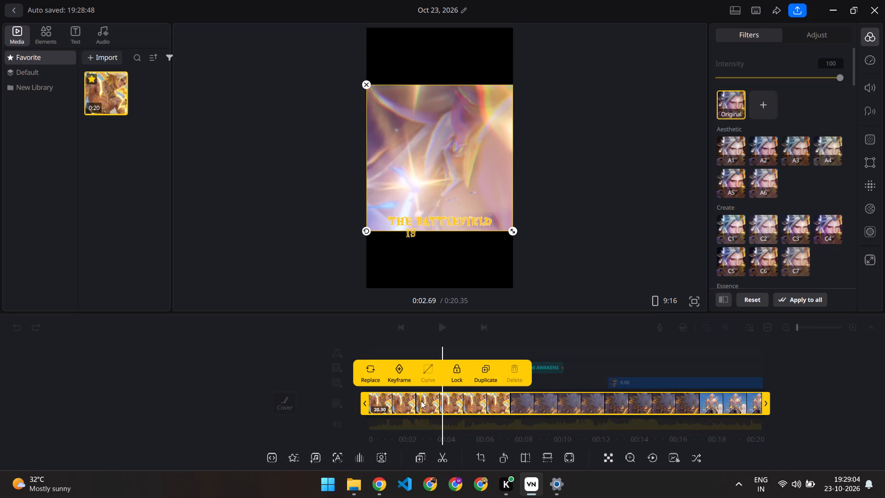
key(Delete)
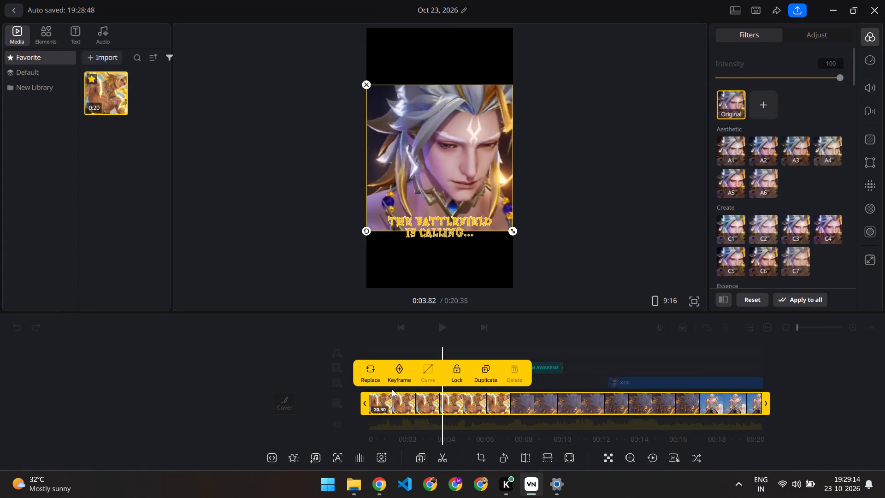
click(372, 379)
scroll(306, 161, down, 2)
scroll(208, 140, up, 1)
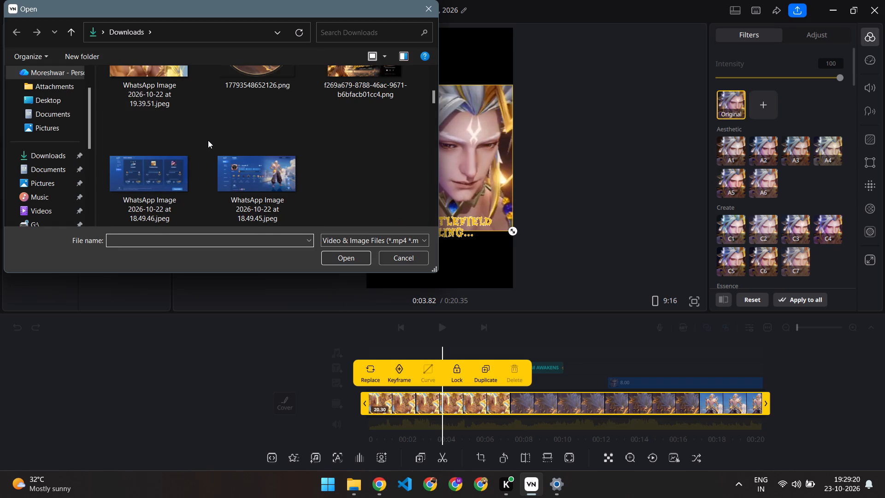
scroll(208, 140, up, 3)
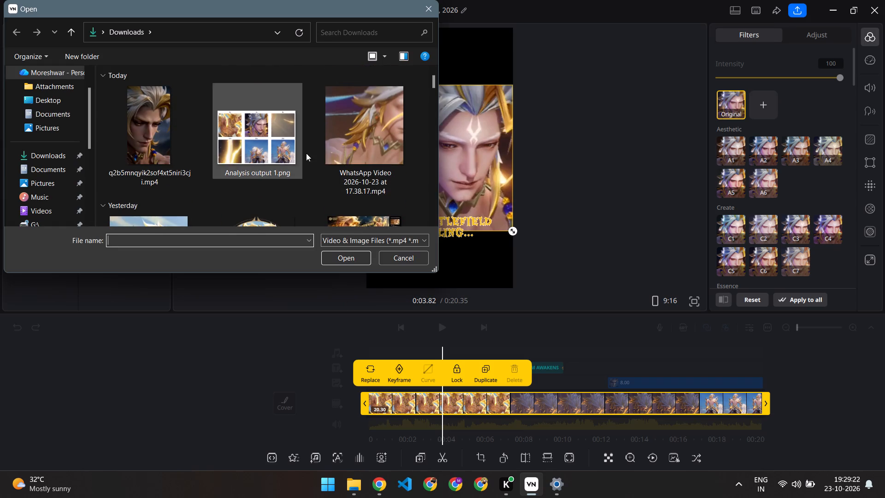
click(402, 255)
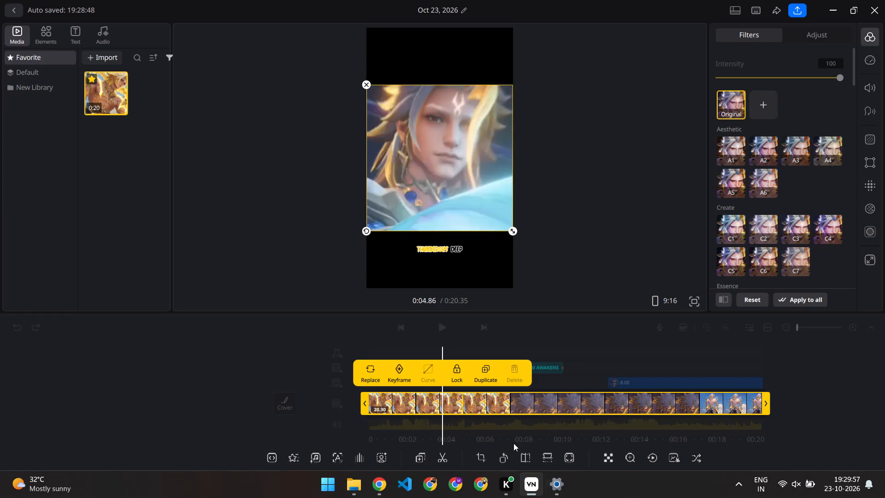
Switch to the Bluetooth device settings in Windows Settings and connect the TWS earbuds, trying all three TWS entries.
click(554, 489)
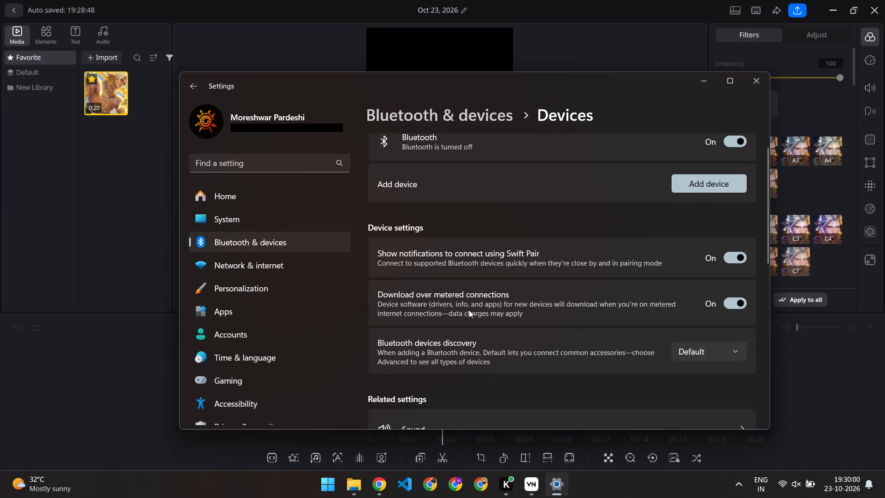
scroll(469, 310, down, 2)
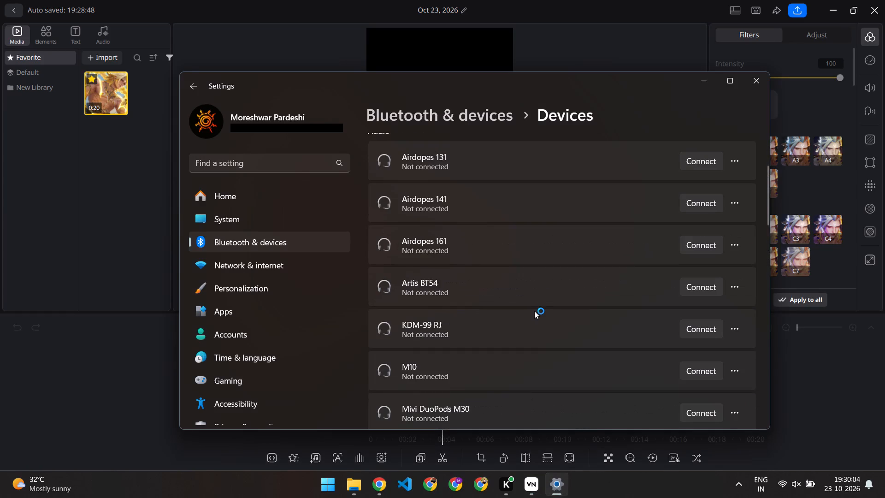
scroll(554, 301, left, 1)
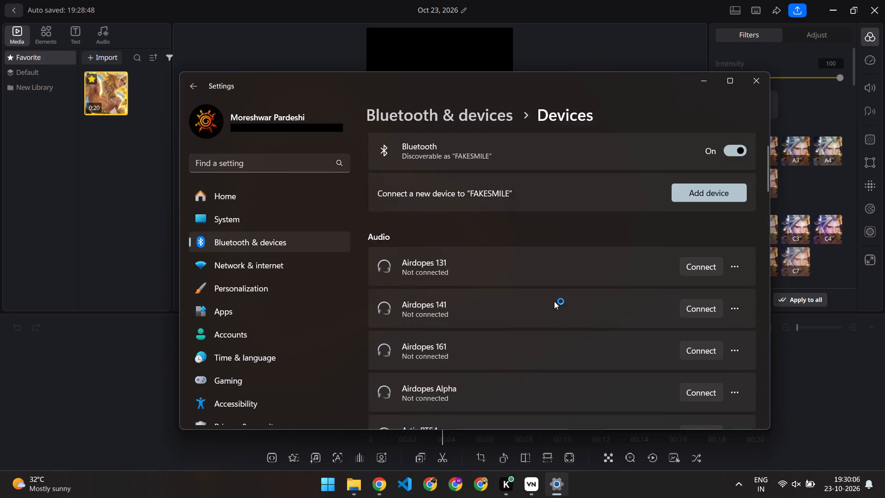
scroll(554, 301, left, 1)
scroll(617, 353, down, 2)
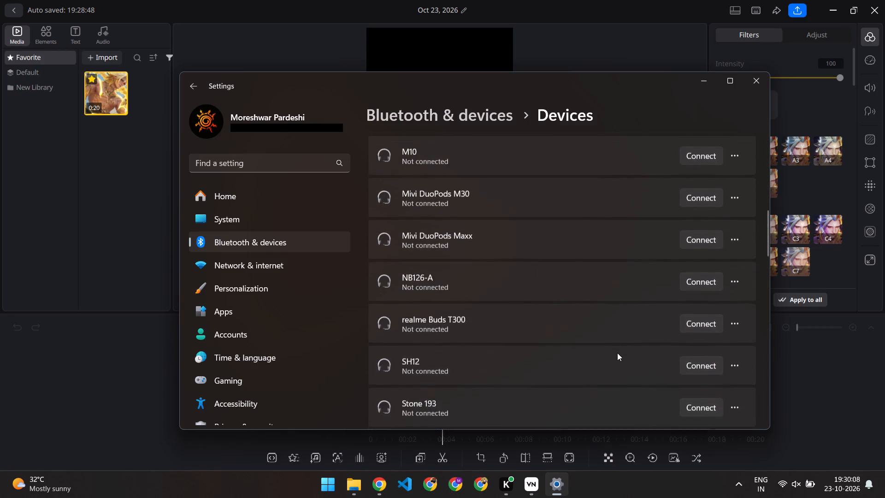
scroll(617, 353, down, 2)
click(696, 347)
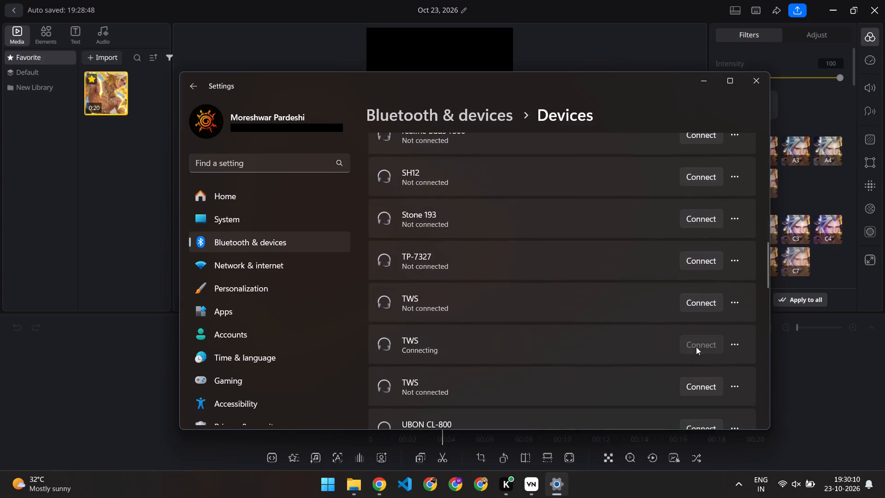
click(708, 309)
click(702, 394)
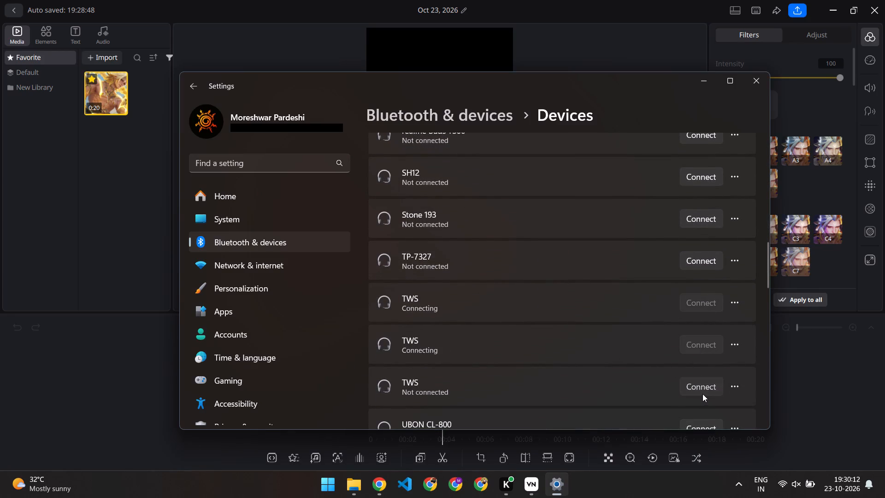
scroll(702, 394, down, 2)
scroll(702, 394, up, 1)
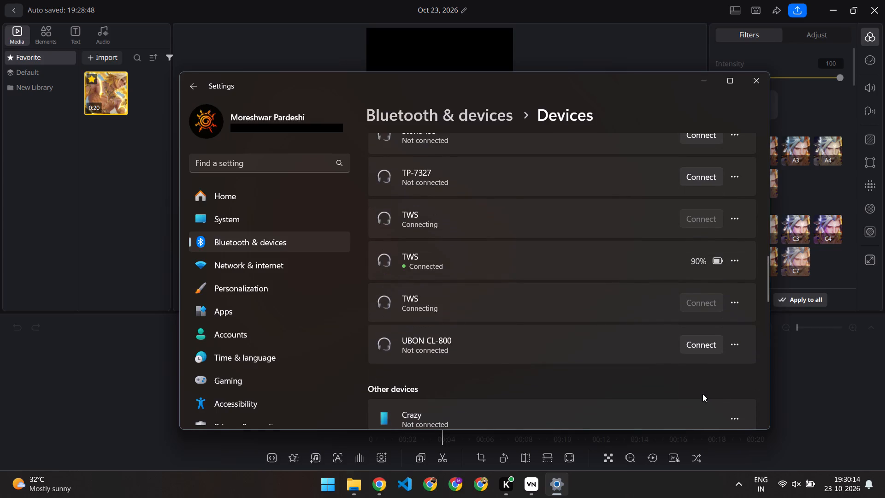
Check the connection status of the TWS entries in the Bluetooth device list, and minimize Settings to return to the VN editor.
scroll(702, 394, up, 6)
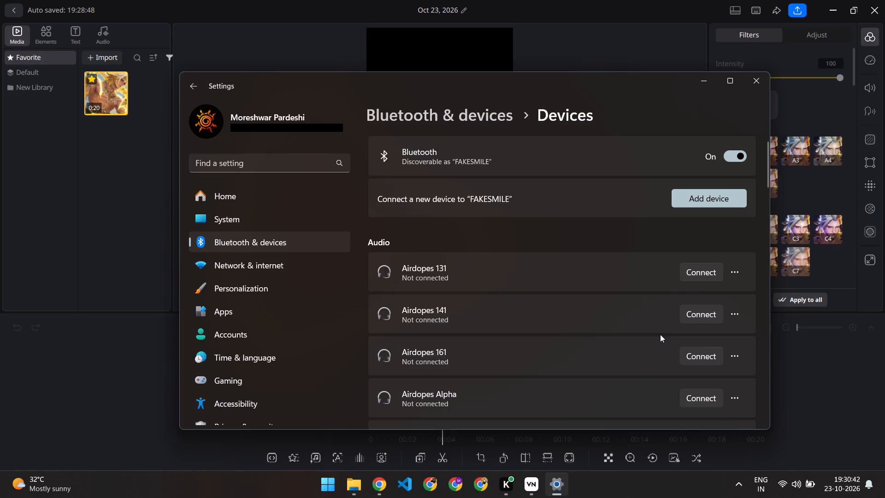
scroll(660, 334, down, 7)
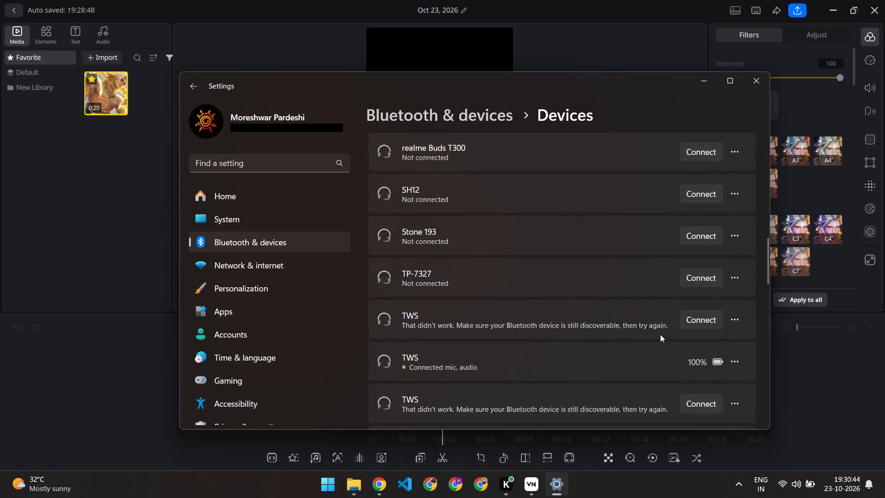
scroll(660, 334, down, 1)
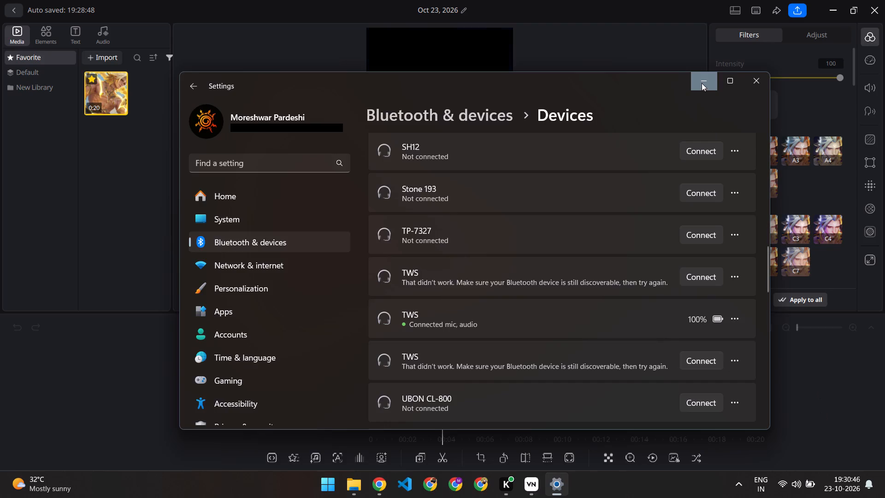
click(702, 85)
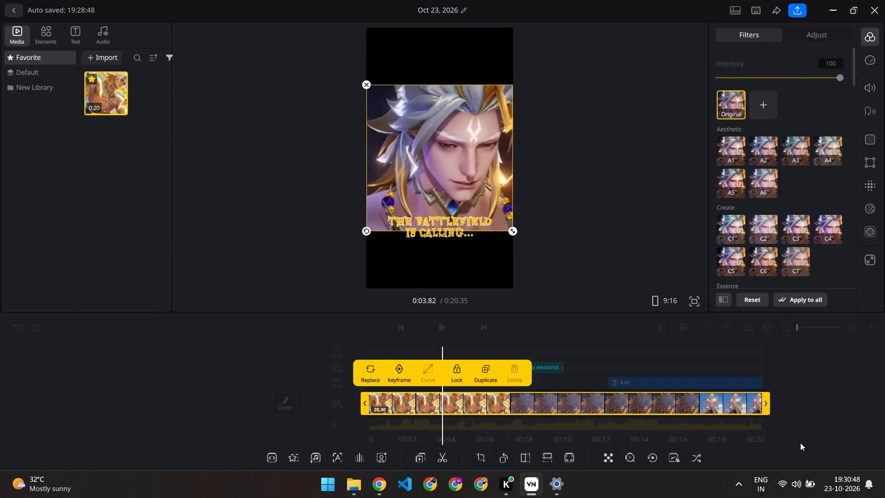
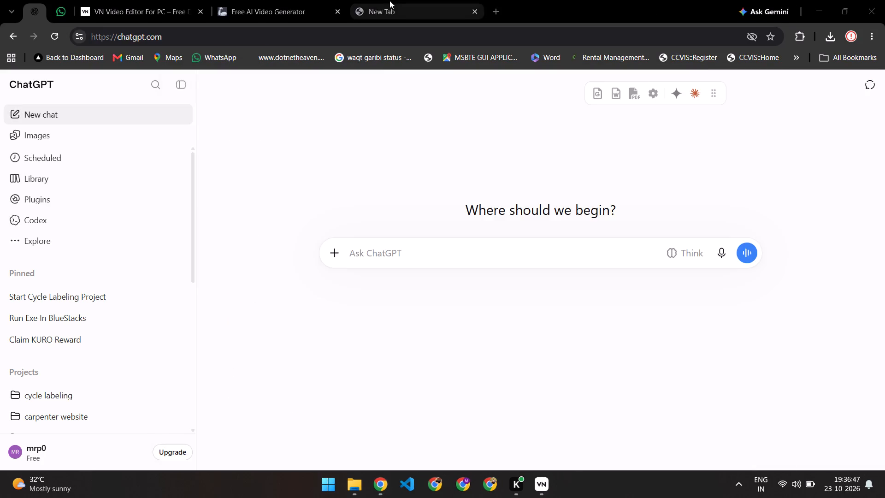
click(348, 237)
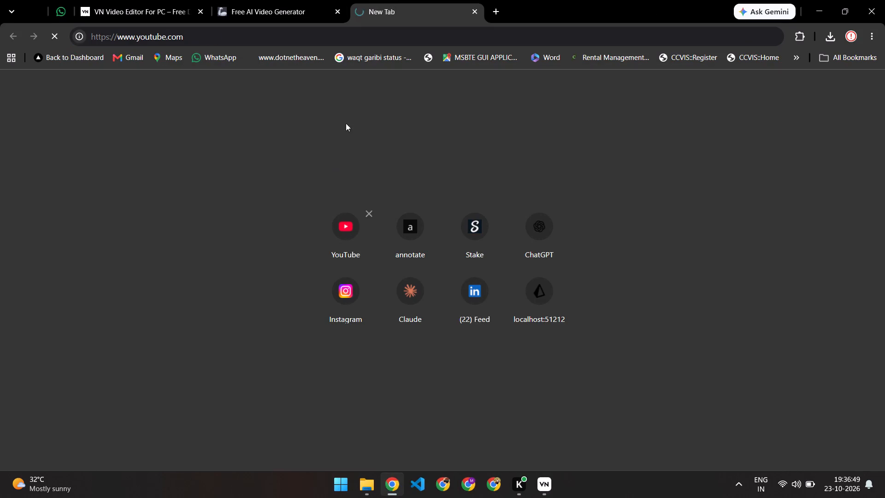
click(499, 8)
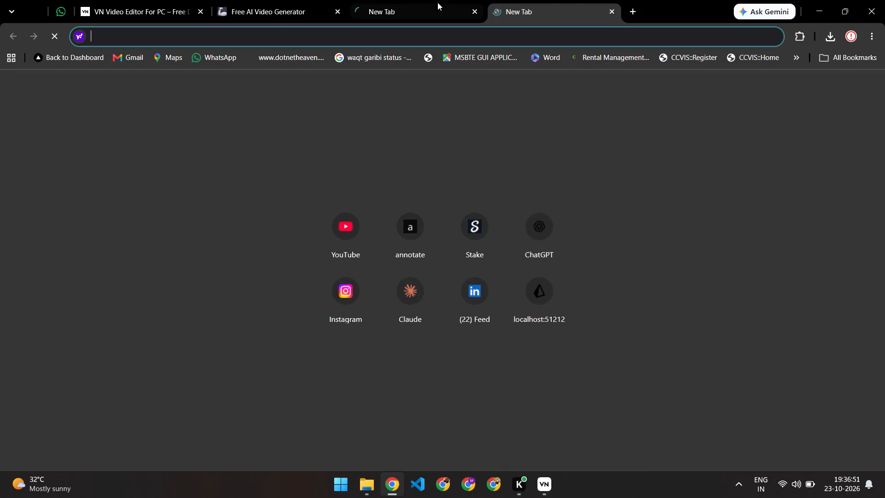
click(419, 5)
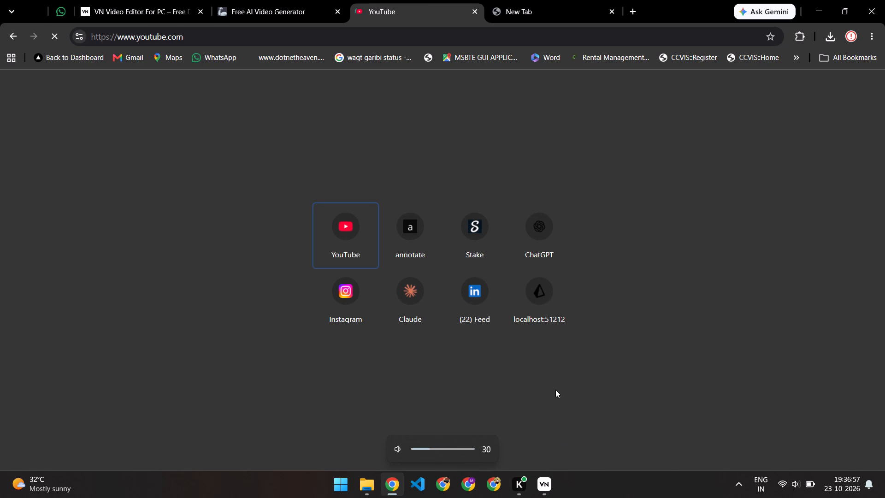
Switch to VN and play the project from 0:03.82 to the end to review the overlaid AI clip.
click(546, 483)
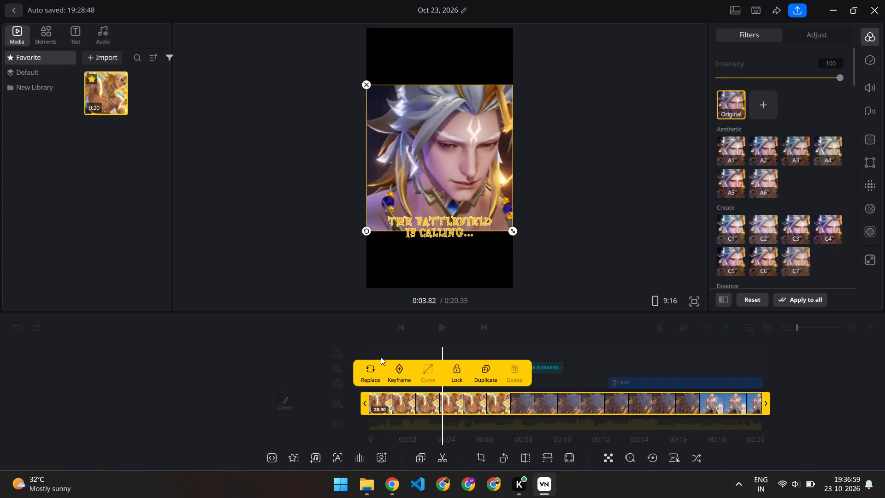
click(590, 279)
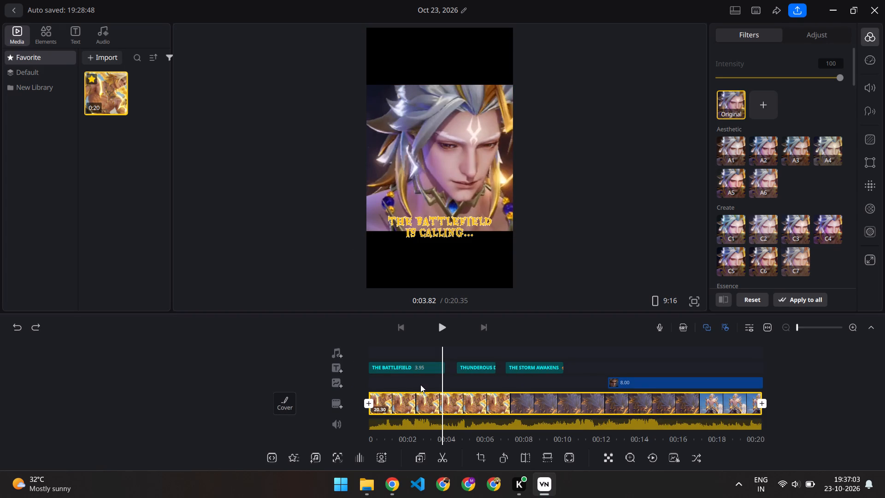
click(439, 336)
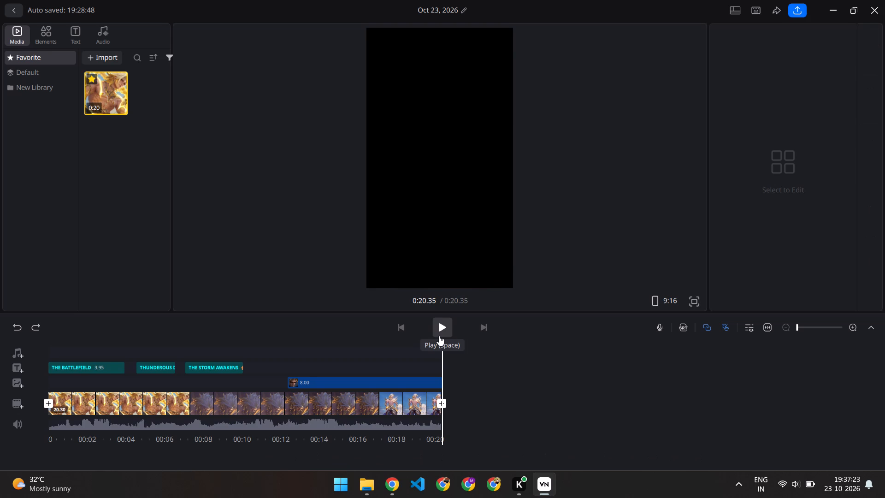
Delete the 8-second AI-generated overlay clip from the timeline.
scroll(360, 335, right, 3)
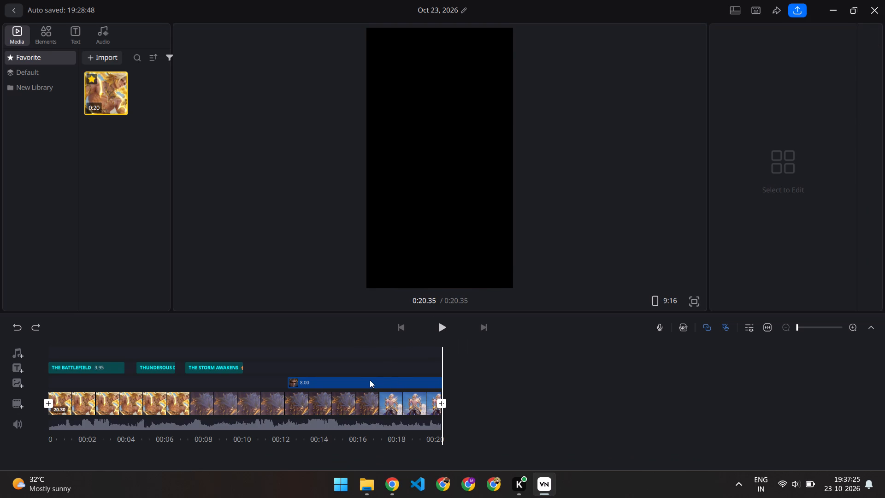
click(370, 380)
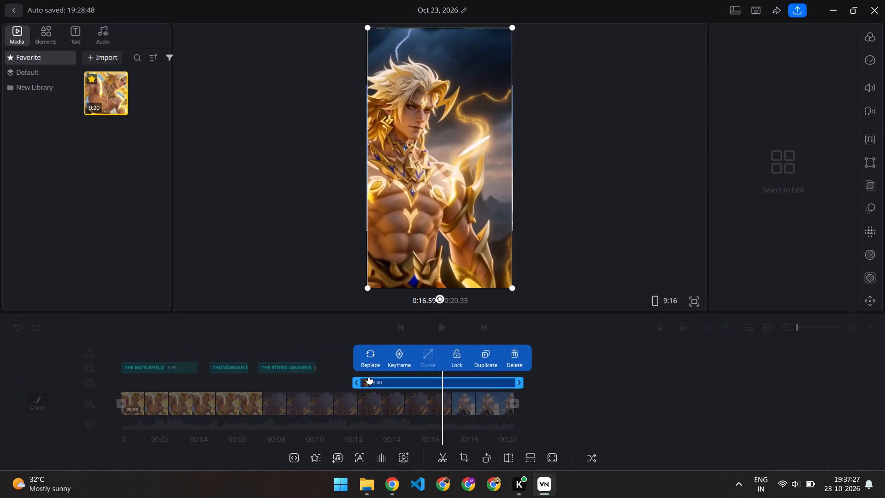
key(Delete)
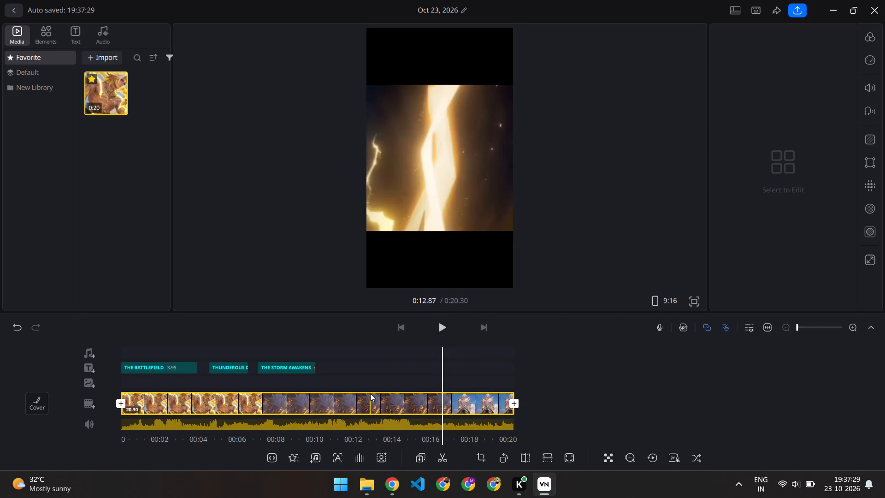
Change the project's aspect ratio to 1:1.
scroll(274, 333, right, 5)
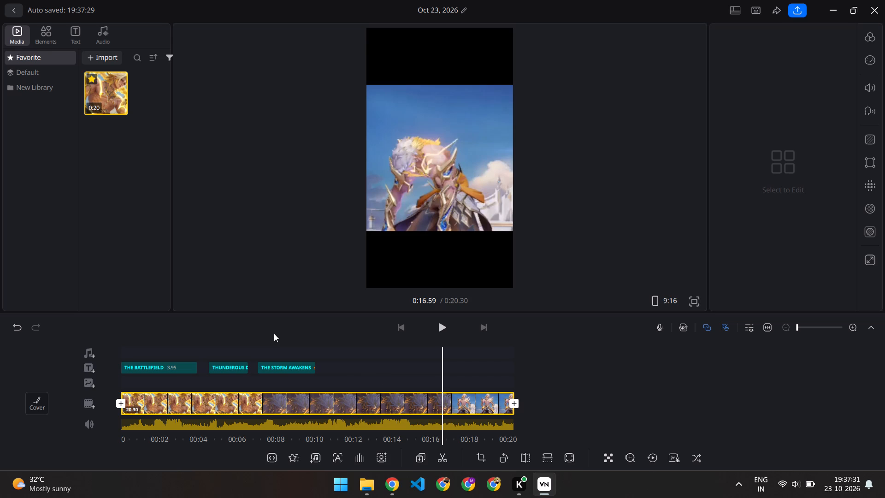
scroll(341, 368, right, 13)
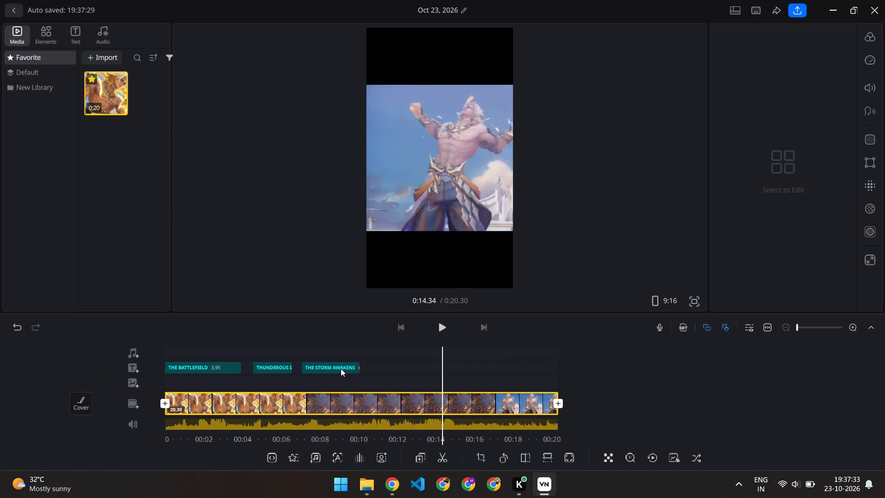
scroll(341, 368, right, 4)
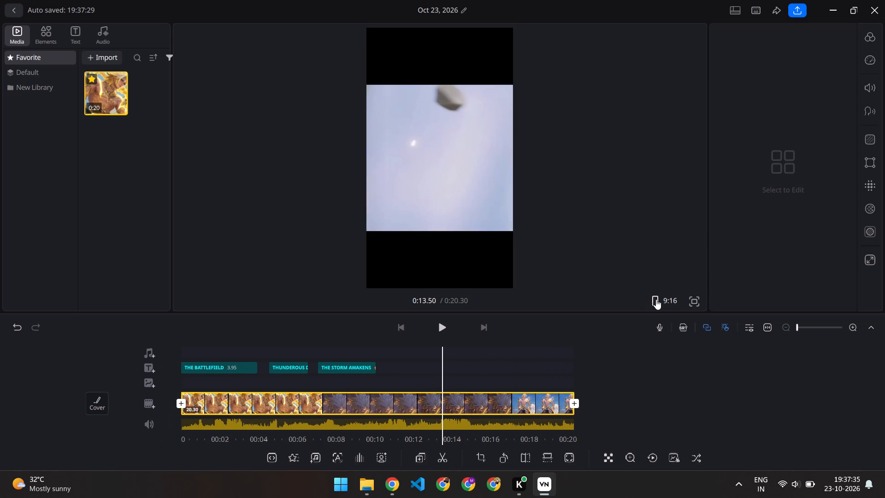
click(656, 299)
click(263, 267)
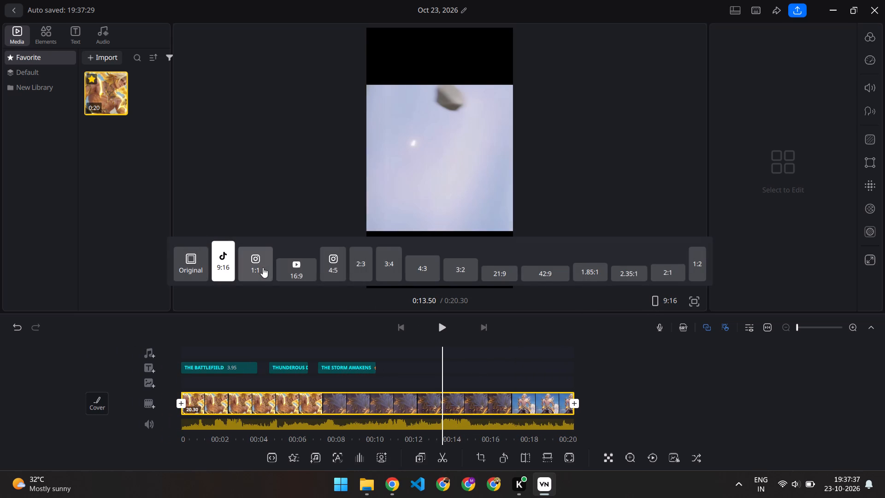
click(229, 340)
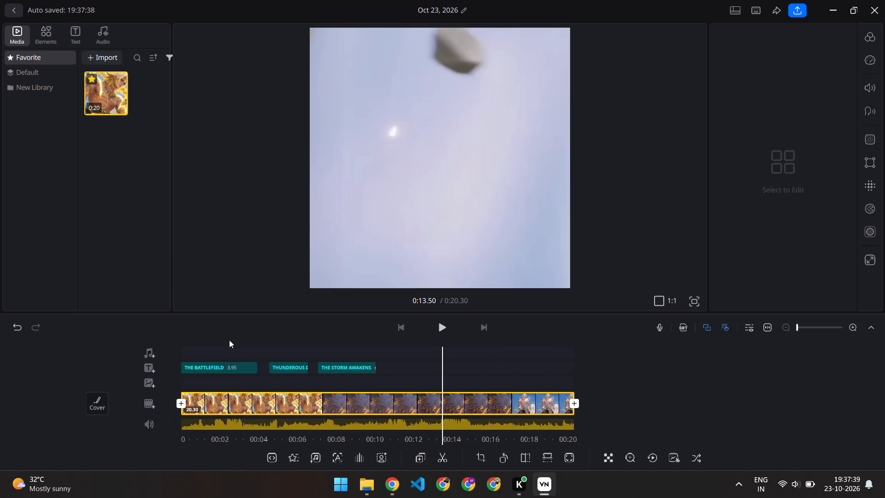
Return to the start of the timeline and play the square video through to the end.
scroll(229, 340, right, 4)
scroll(244, 378, right, 4)
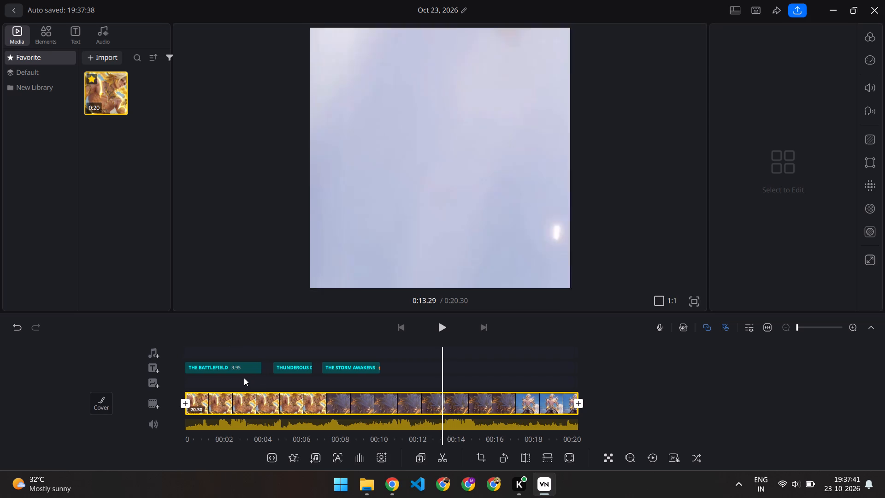
scroll(244, 378, right, 20)
scroll(244, 378, right, 19)
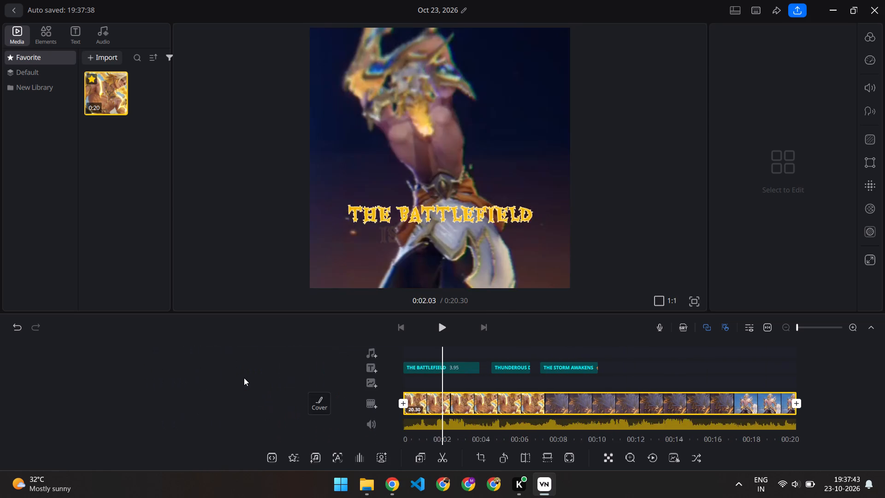
scroll(244, 378, right, 9)
click(439, 327)
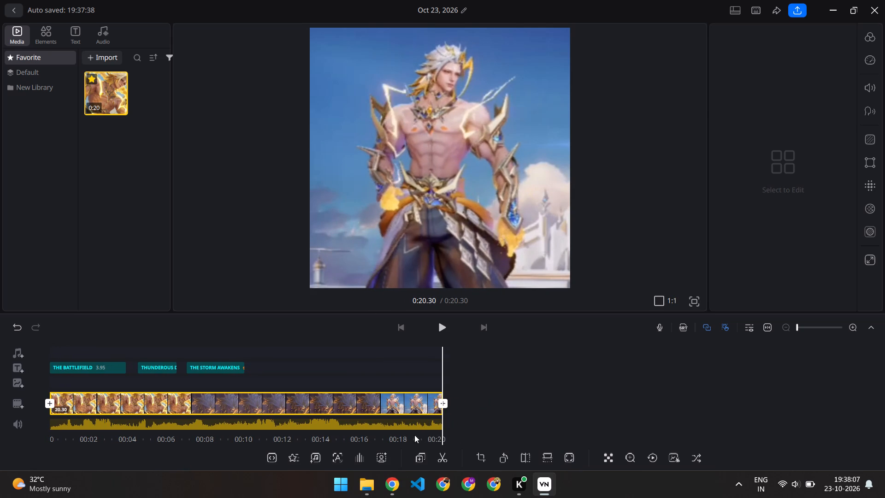
Scrub back and forth through the square video to examine the footage and the timing of the three captions.
scroll(297, 402, right, 9)
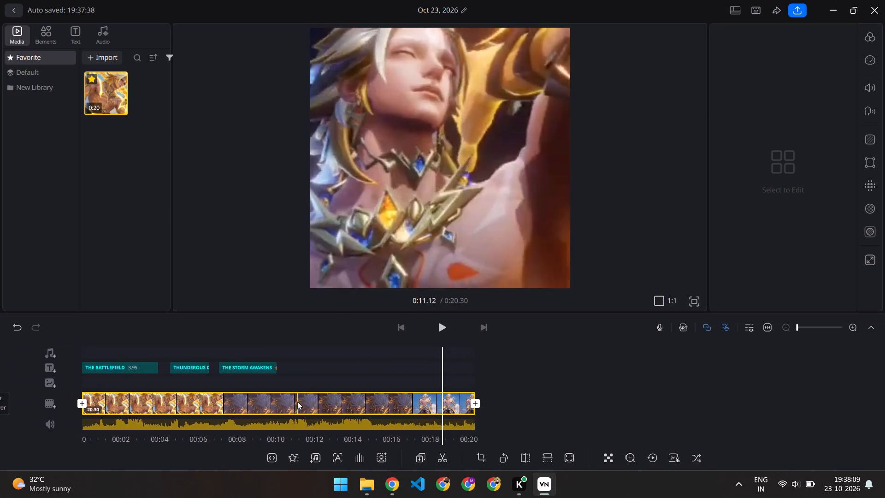
scroll(297, 402, right, 14)
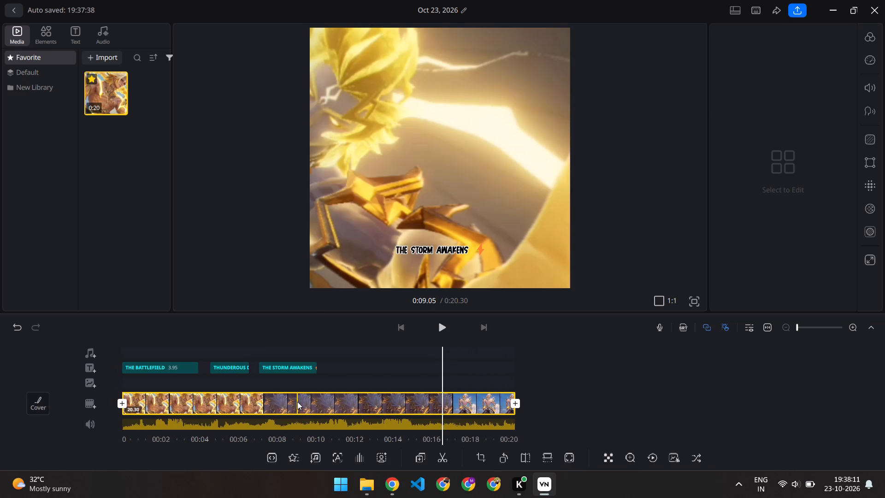
scroll(297, 402, right, 11)
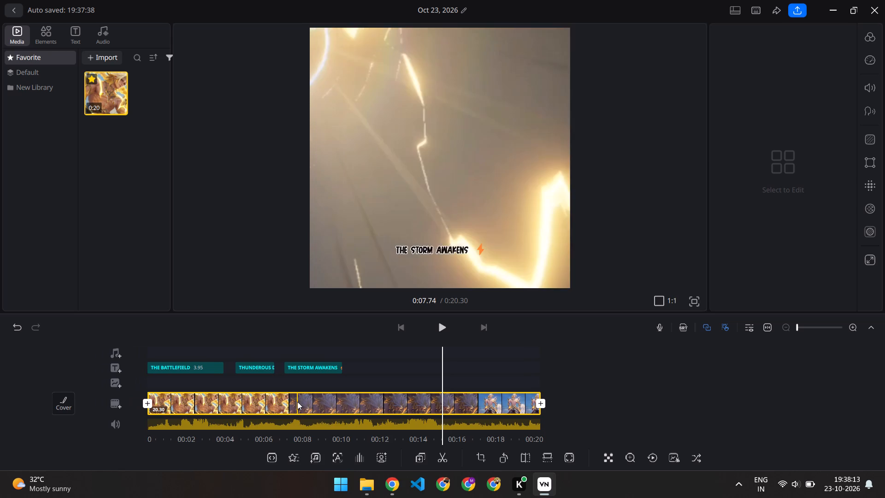
scroll(297, 402, right, 12)
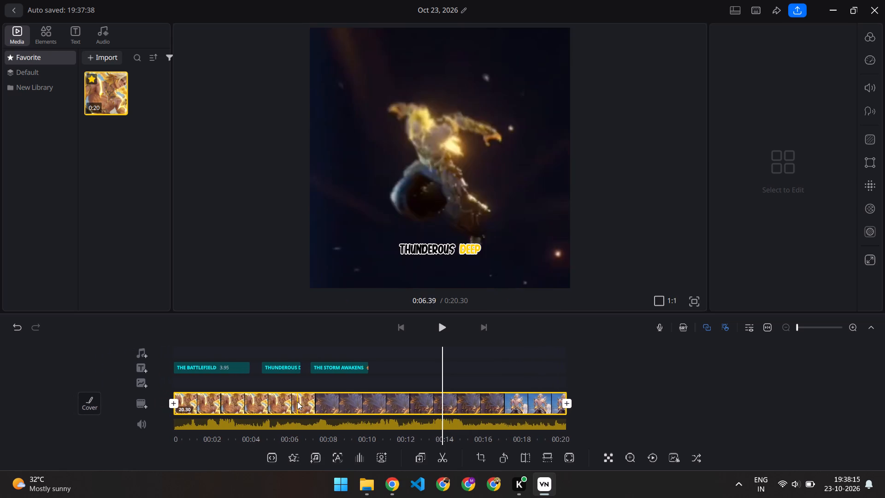
scroll(297, 402, right, 7)
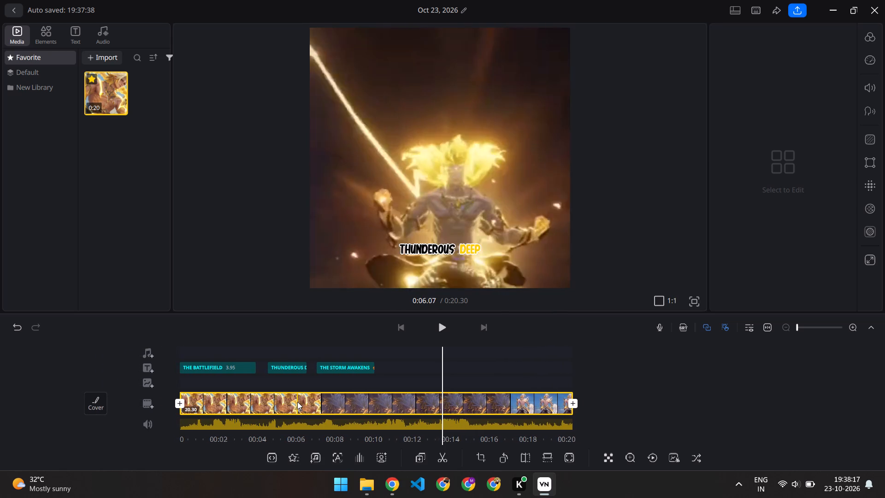
scroll(297, 402, right, 5)
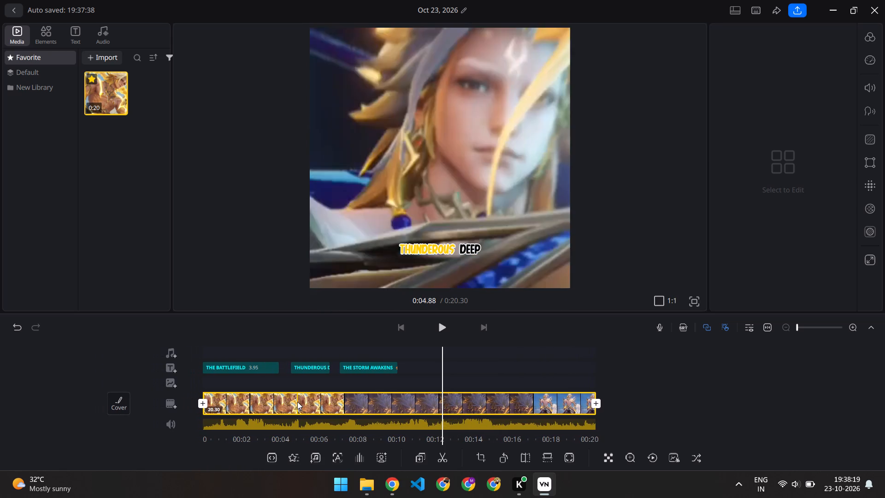
scroll(297, 402, left, 7)
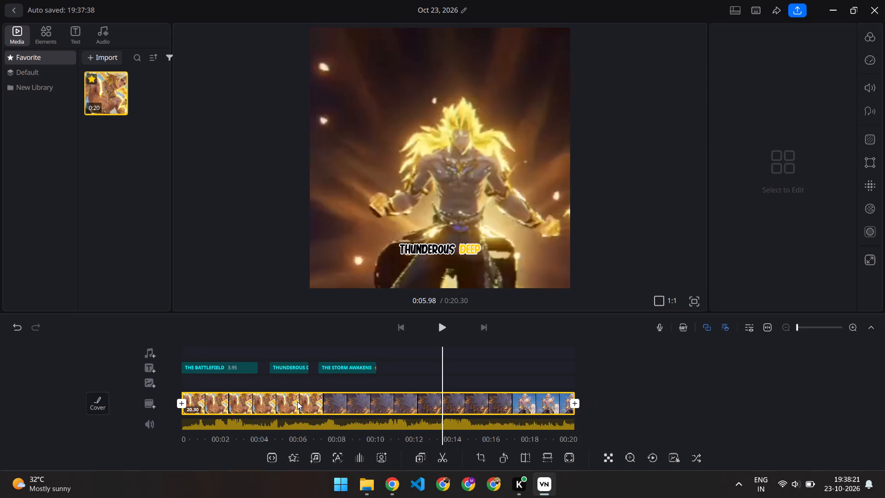
scroll(297, 402, left, 13)
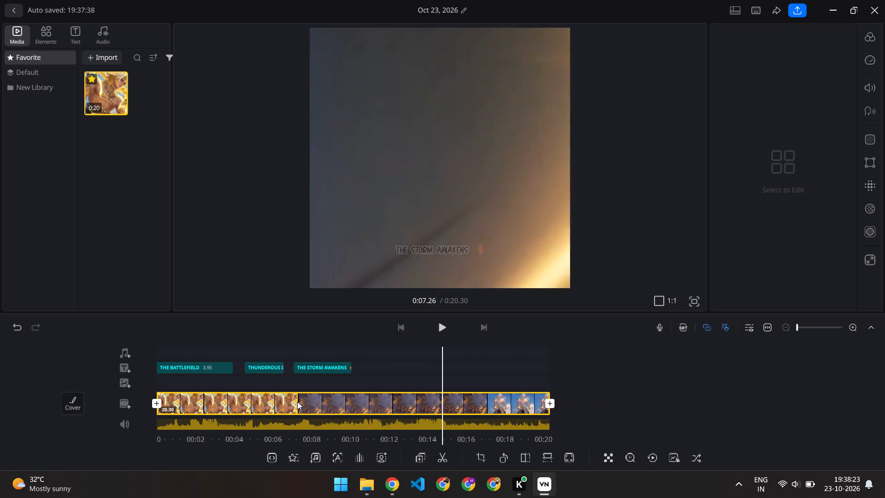
scroll(297, 402, left, 8)
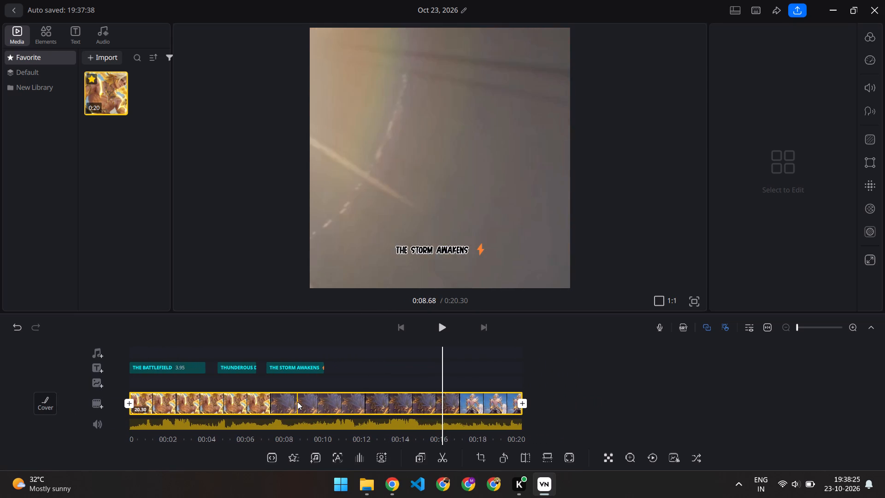
scroll(297, 402, left, 7)
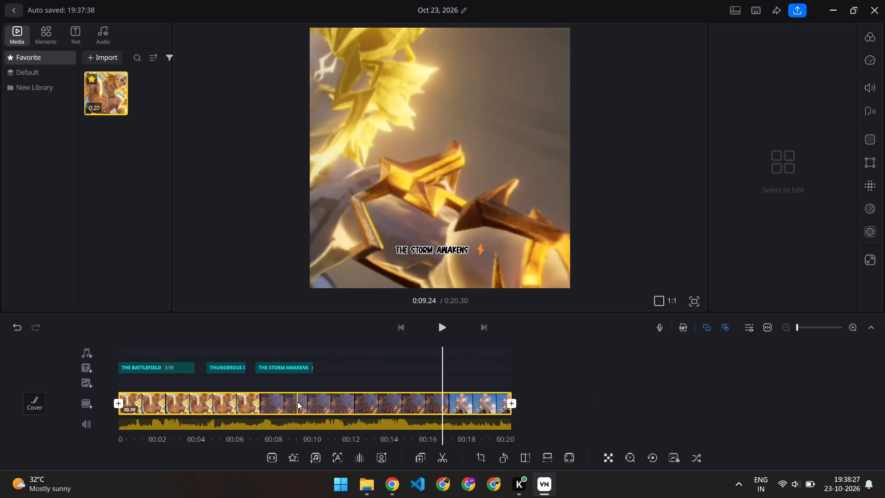
scroll(297, 402, left, 4)
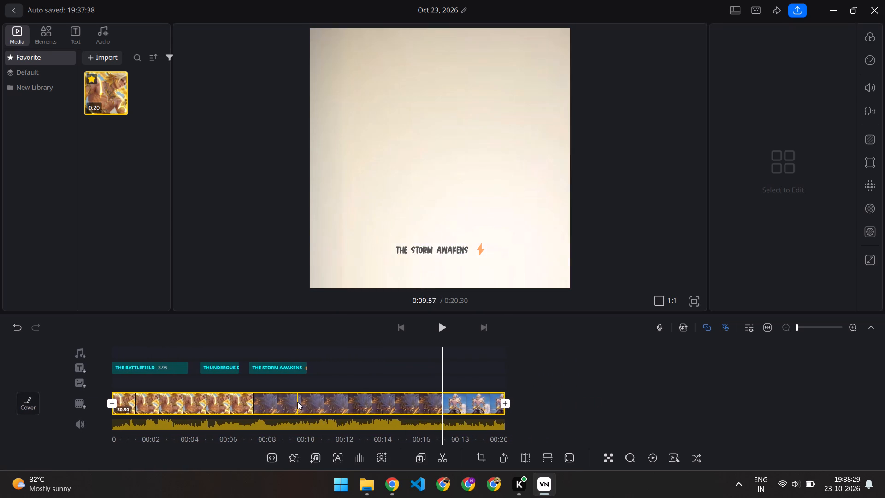
scroll(297, 402, left, 3)
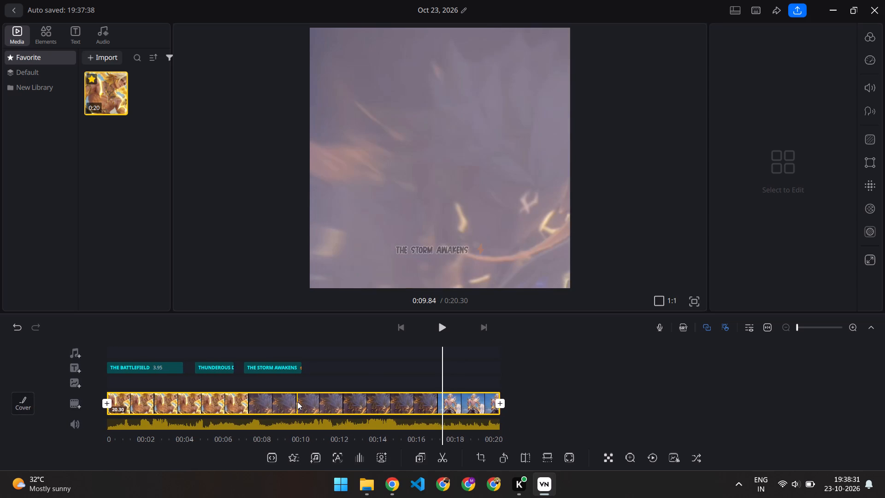
scroll(297, 402, up, 2)
scroll(297, 402, left, 3)
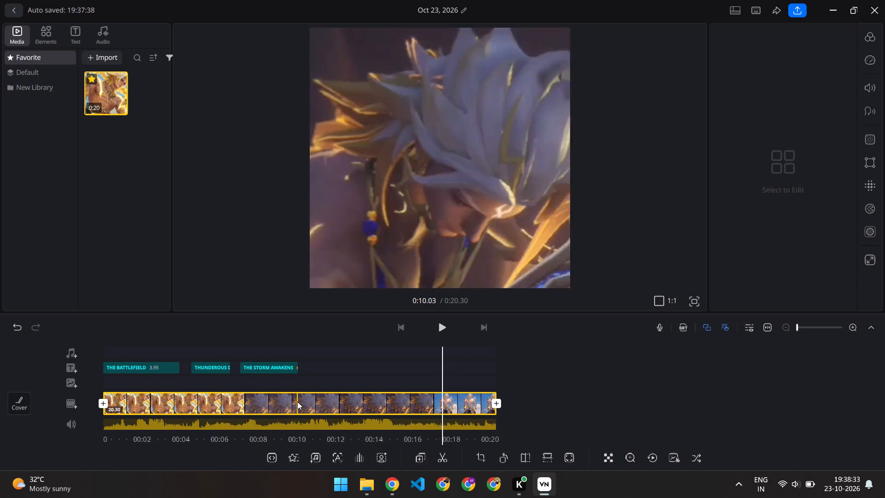
scroll(297, 402, right, 3)
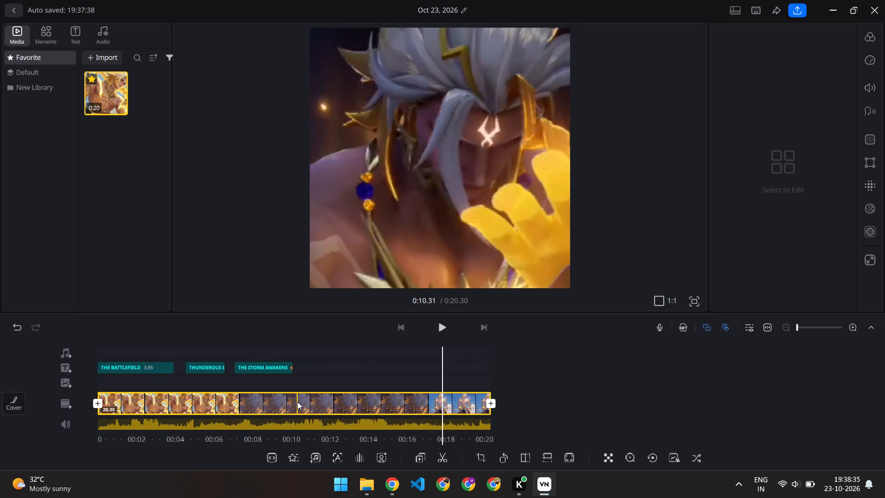
scroll(297, 402, right, 9)
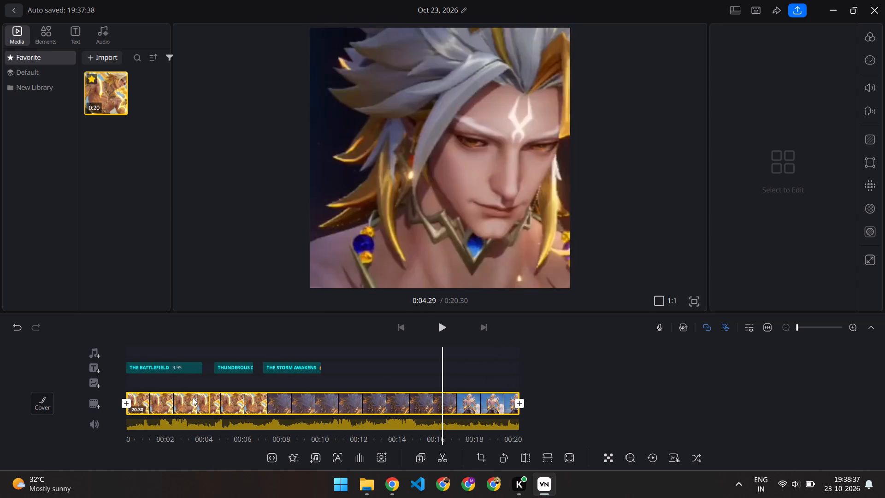
Examine the font size and the in, out, loop and caption animation settings of the THE STORM AWAKENS caption.
click(294, 369)
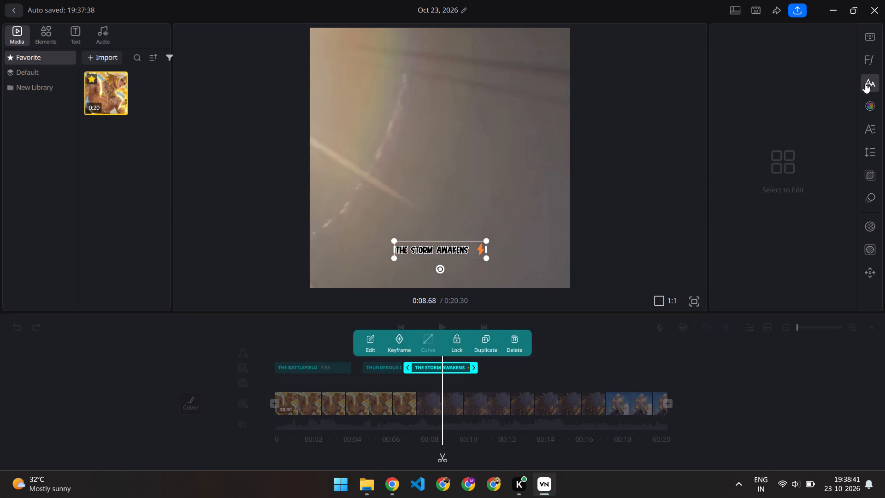
click(865, 83)
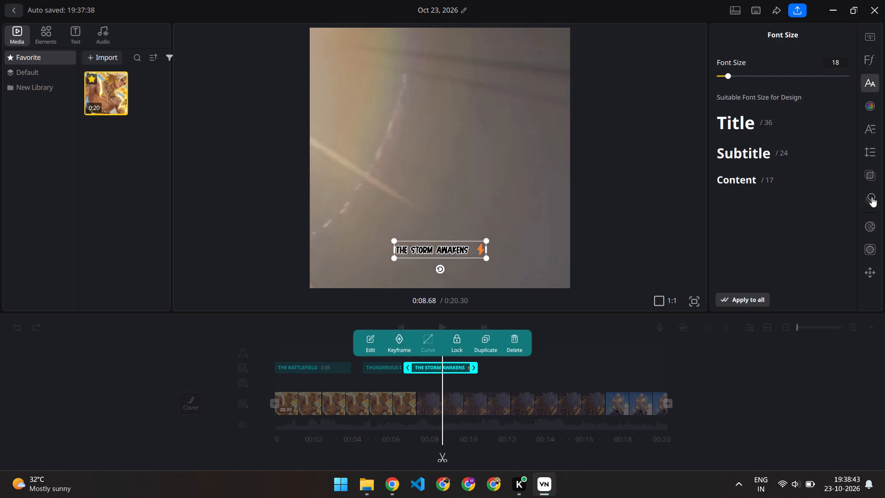
click(870, 198)
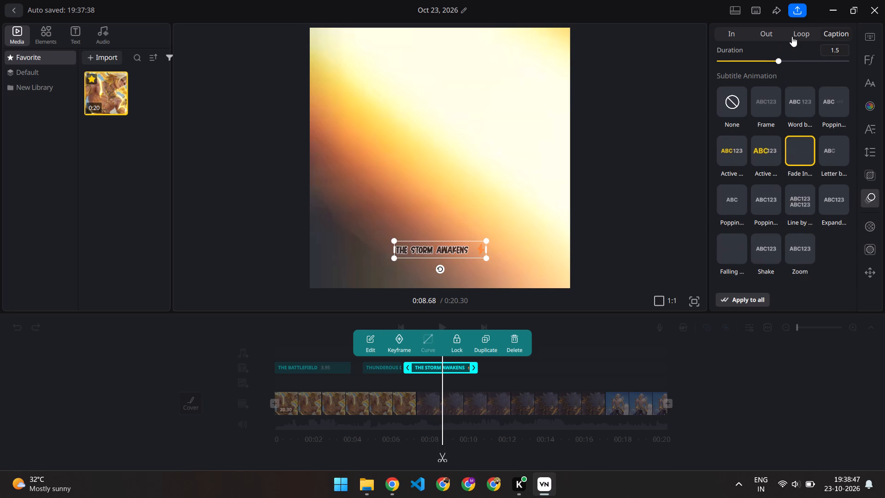
click(761, 37)
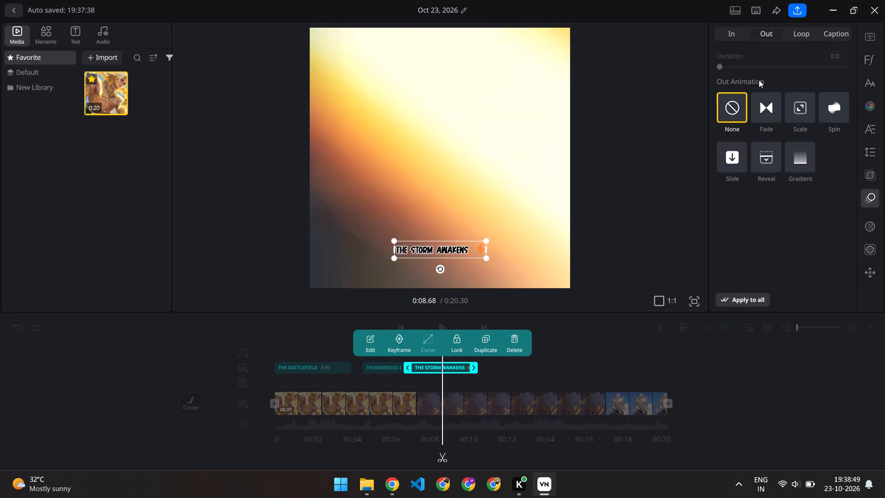
click(738, 38)
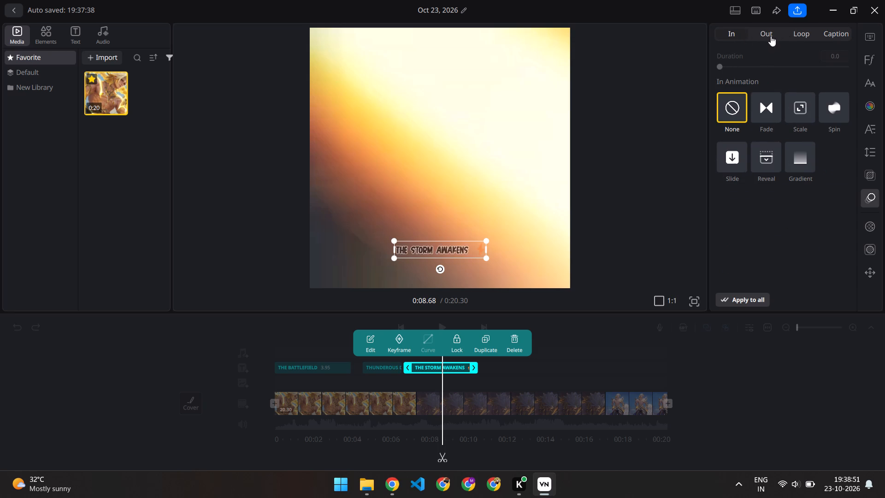
click(724, 35)
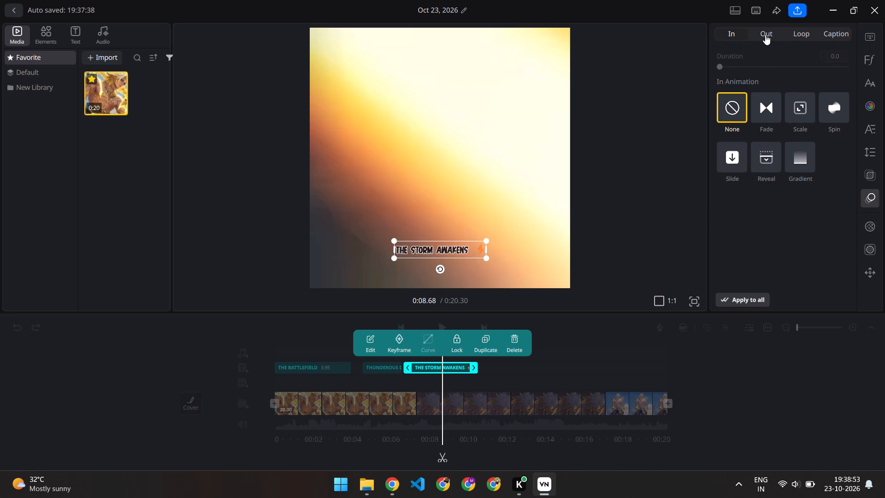
click(765, 35)
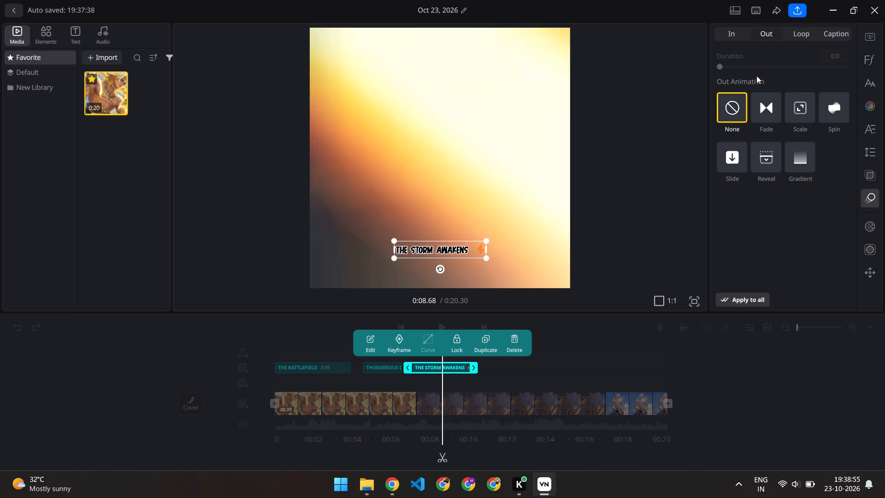
scroll(756, 74, up, 2)
click(793, 31)
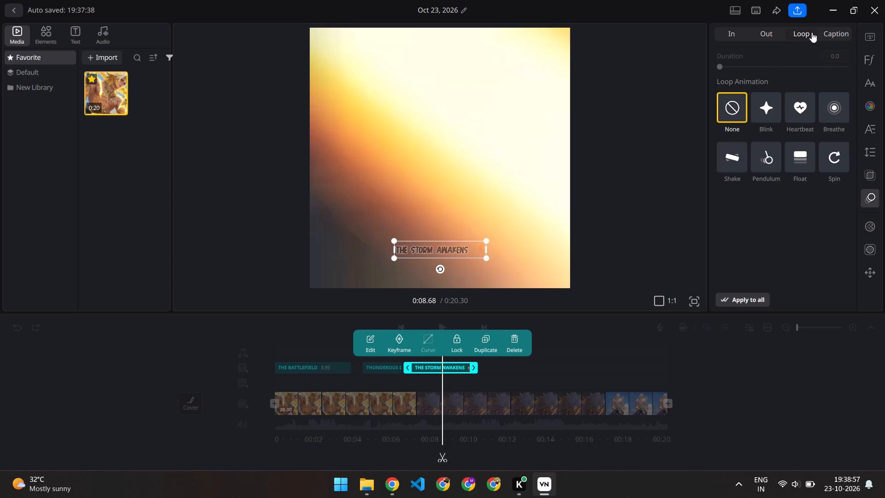
click(833, 32)
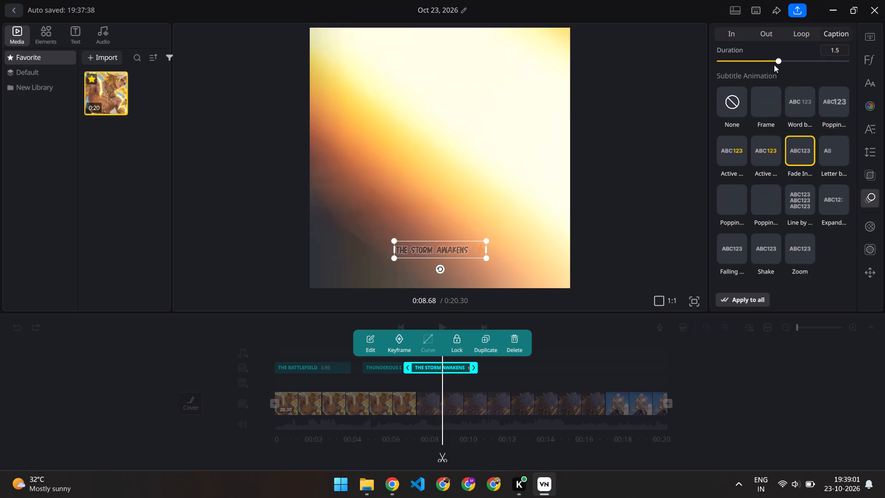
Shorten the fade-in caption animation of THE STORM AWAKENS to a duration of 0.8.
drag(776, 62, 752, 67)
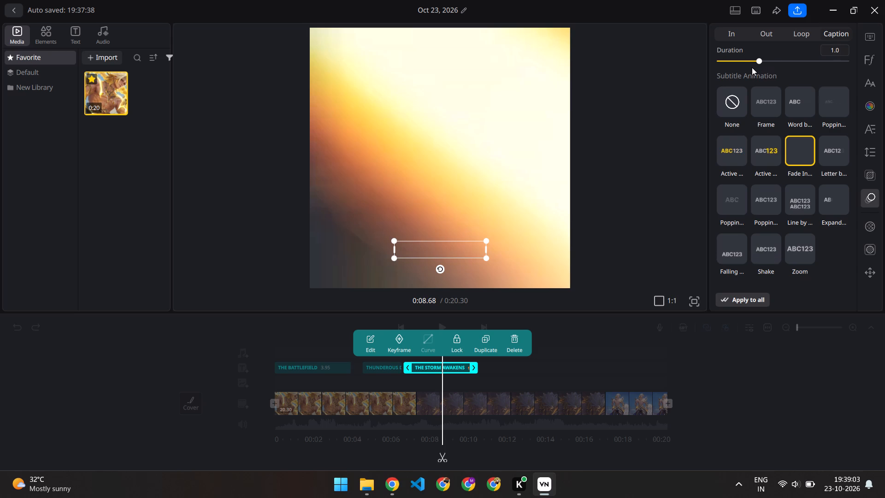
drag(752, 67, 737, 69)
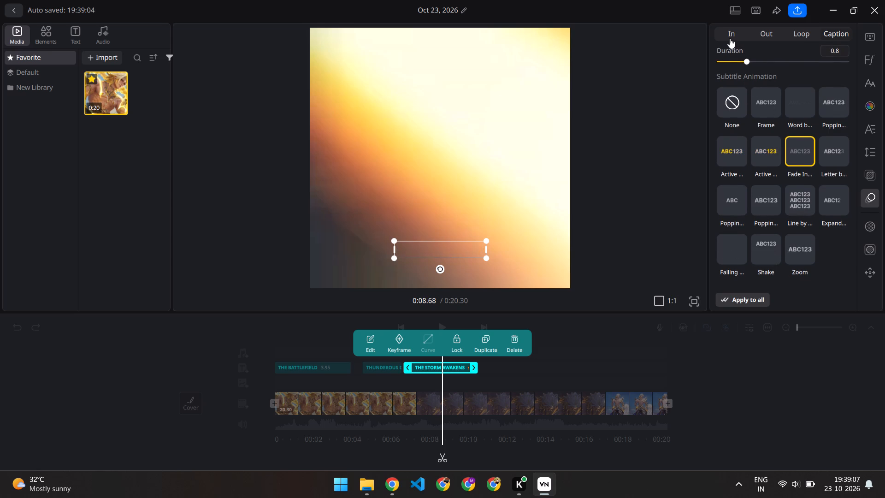
Set the subtitle animation of the THE STORM AWAKENS caption to None.
click(743, 92)
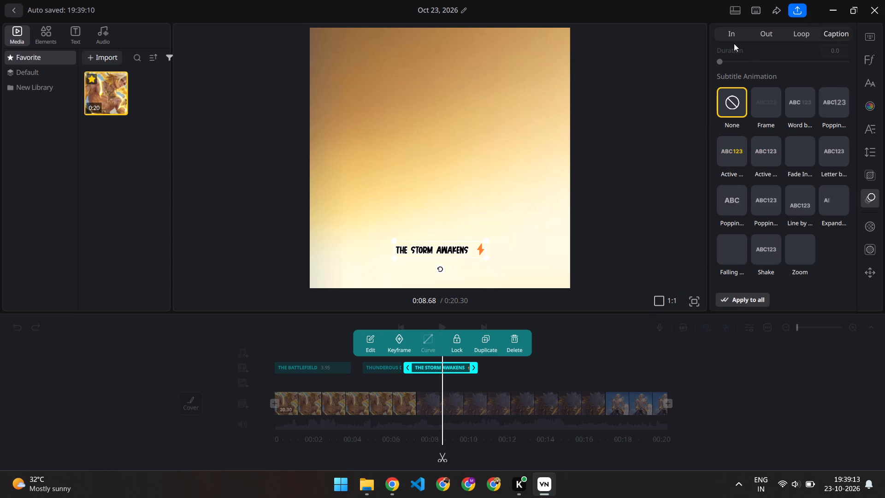
Scrub back to 0:07.44 to check how the THE STORM AWAKENS caption appears near its start, and deselect it.
scroll(578, 347, right, 2)
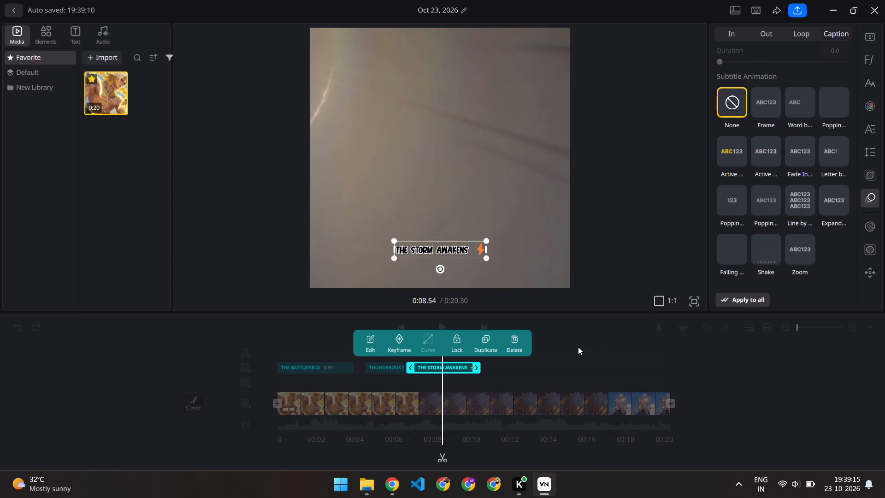
scroll(578, 347, right, 6)
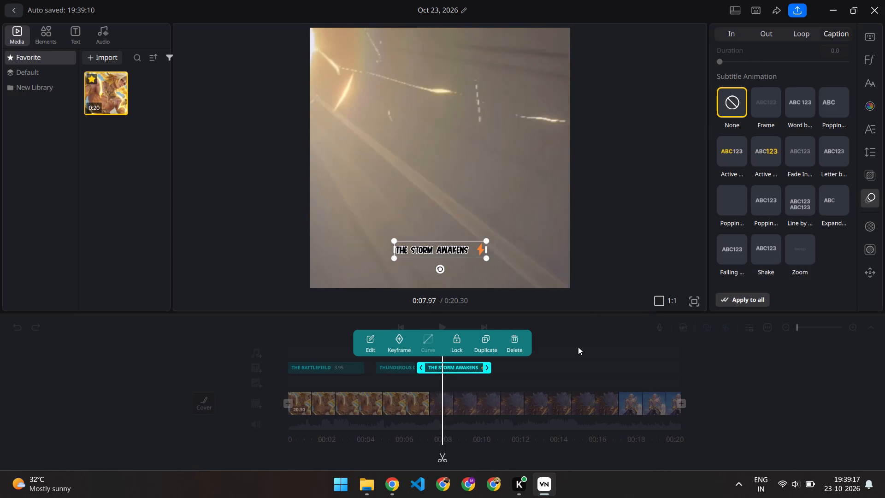
scroll(578, 347, right, 2)
ctrl+scroll(578, 347, up, 6)
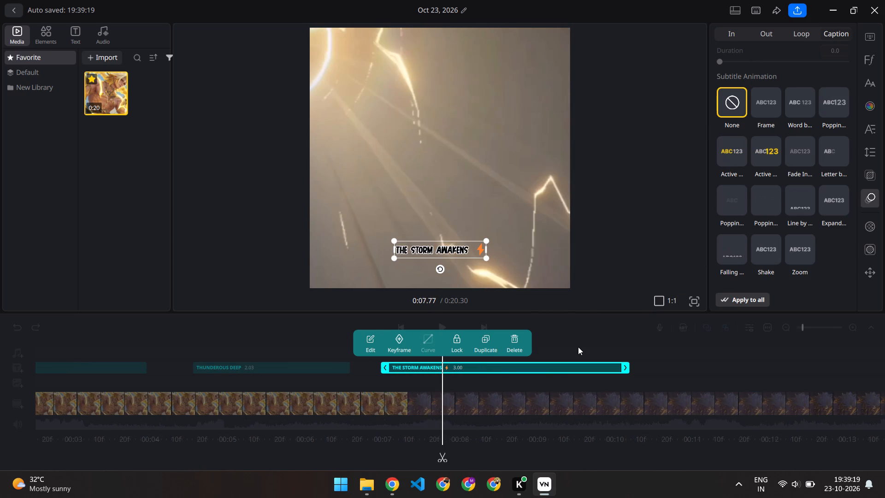
ctrl+scroll(578, 347, up, 2)
scroll(578, 347, right, 12)
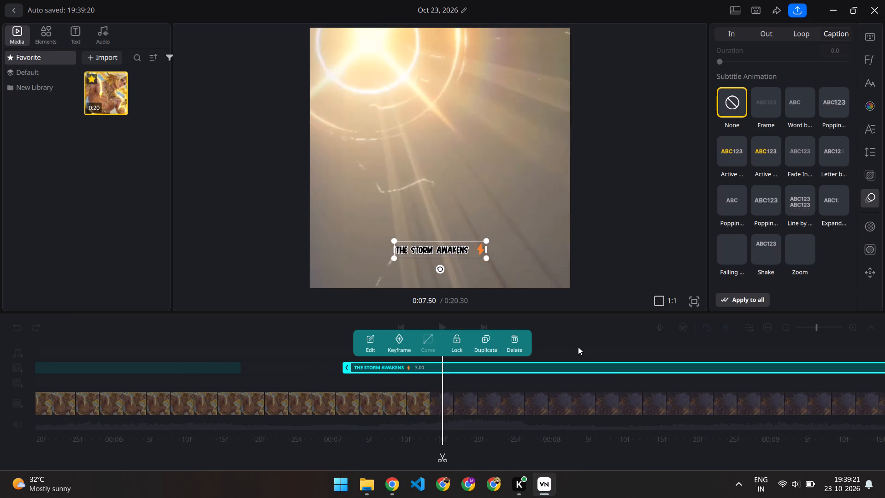
scroll(578, 347, right, 8)
click(279, 340)
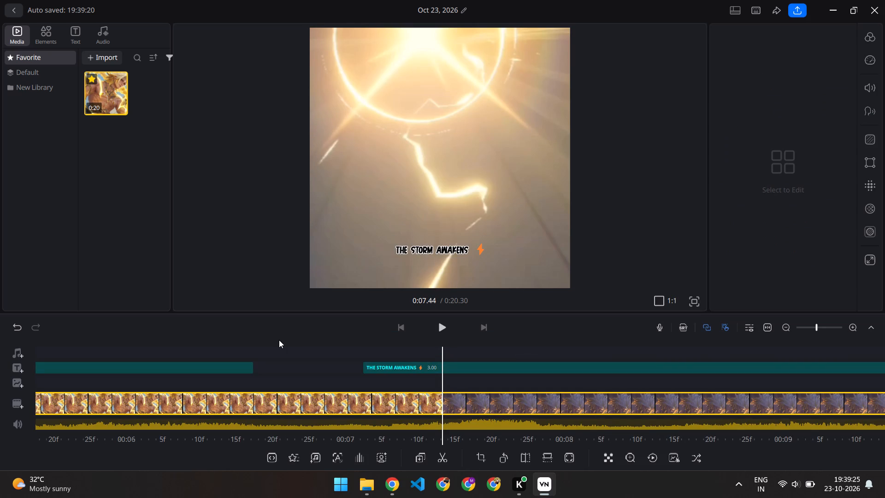
Add a keyframe to the THE STORM AWAKENS caption at its start, at 0:07.08.
key(ctrl+plus)
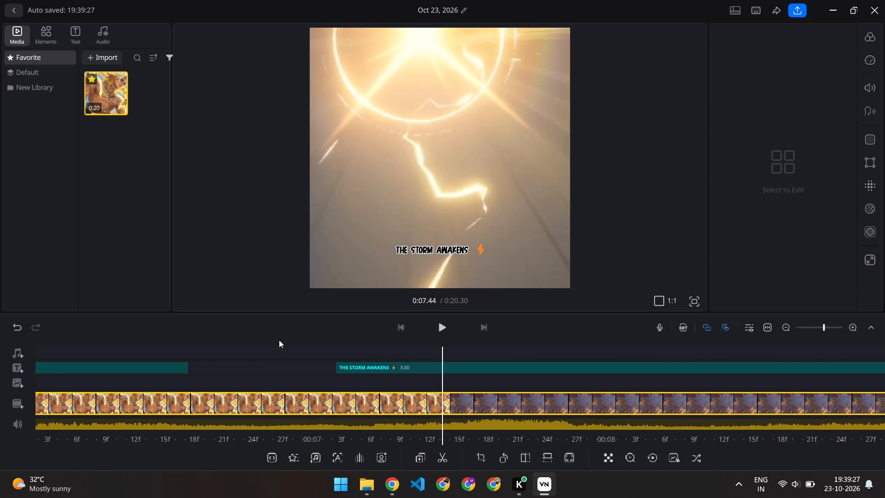
click(336, 365)
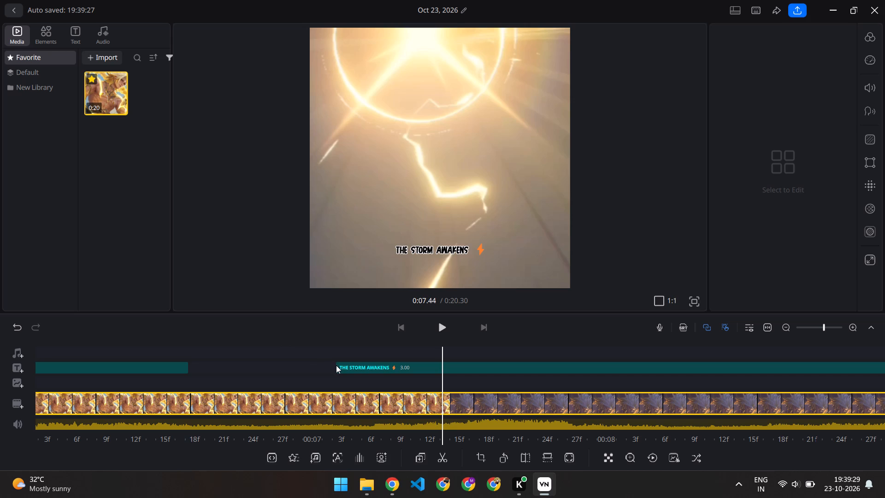
click(371, 366)
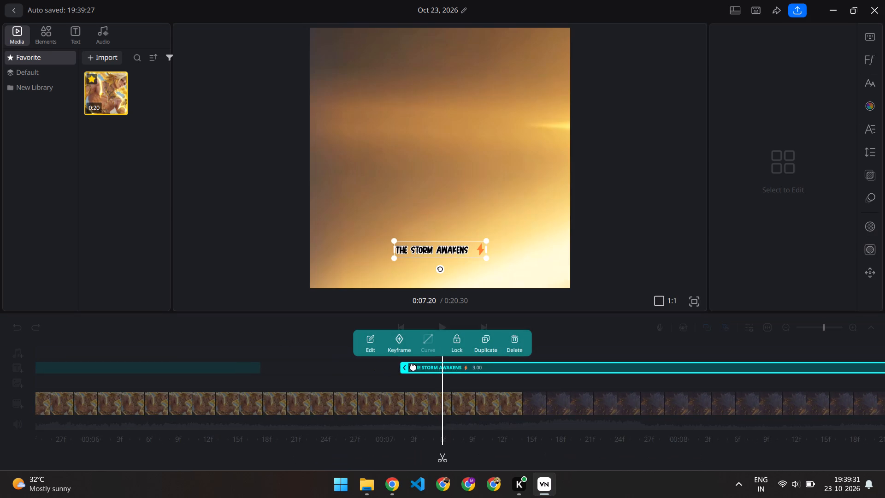
scroll(379, 363, right, 5)
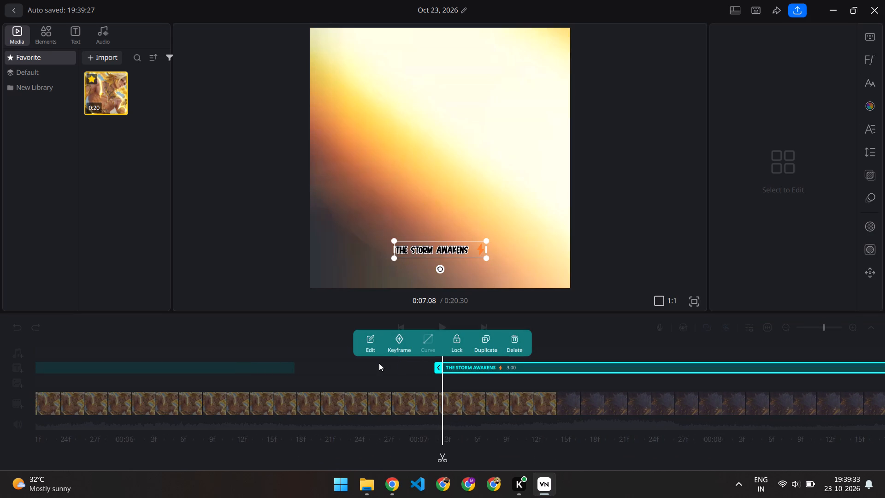
click(401, 340)
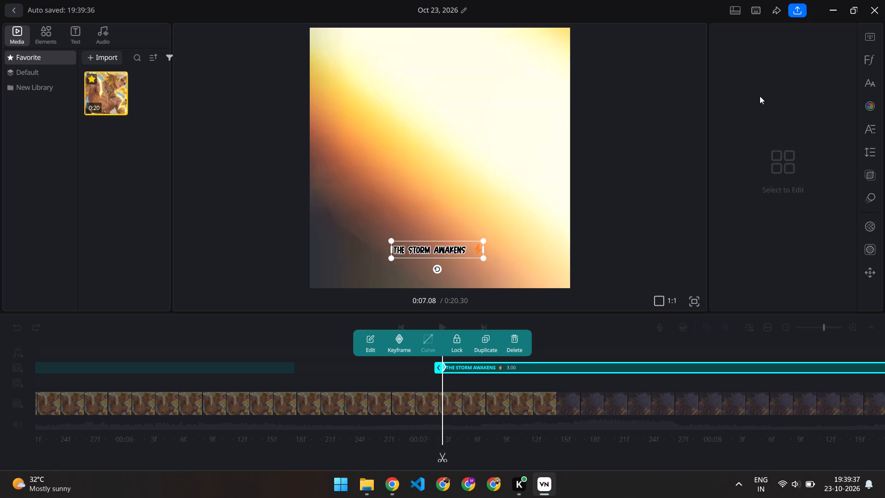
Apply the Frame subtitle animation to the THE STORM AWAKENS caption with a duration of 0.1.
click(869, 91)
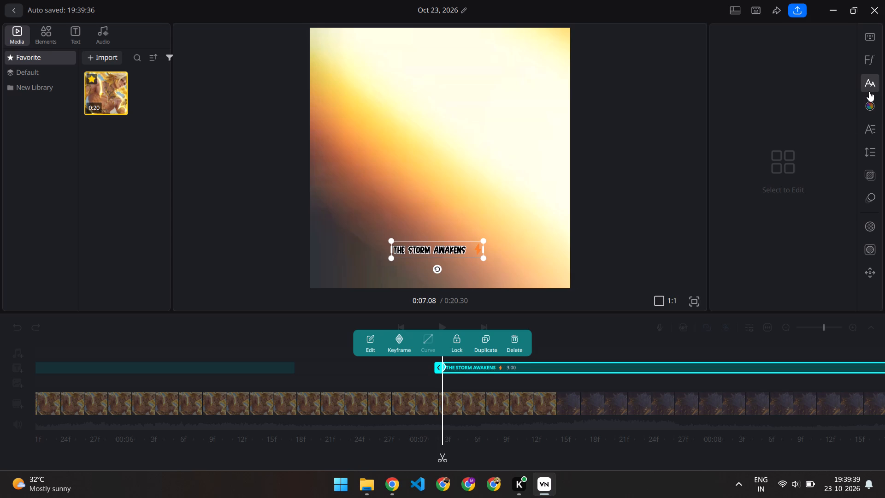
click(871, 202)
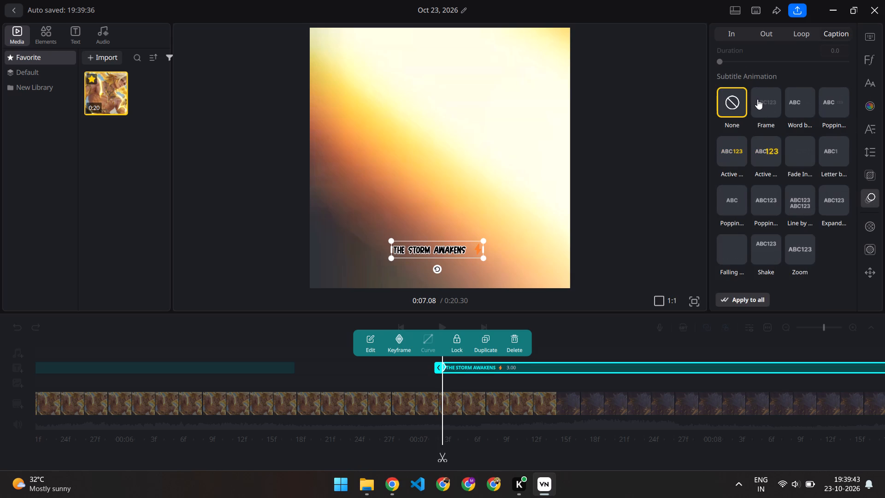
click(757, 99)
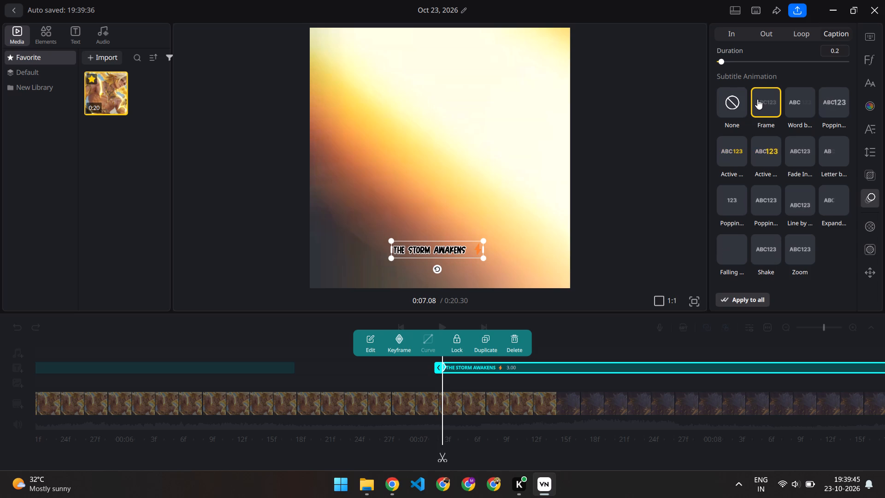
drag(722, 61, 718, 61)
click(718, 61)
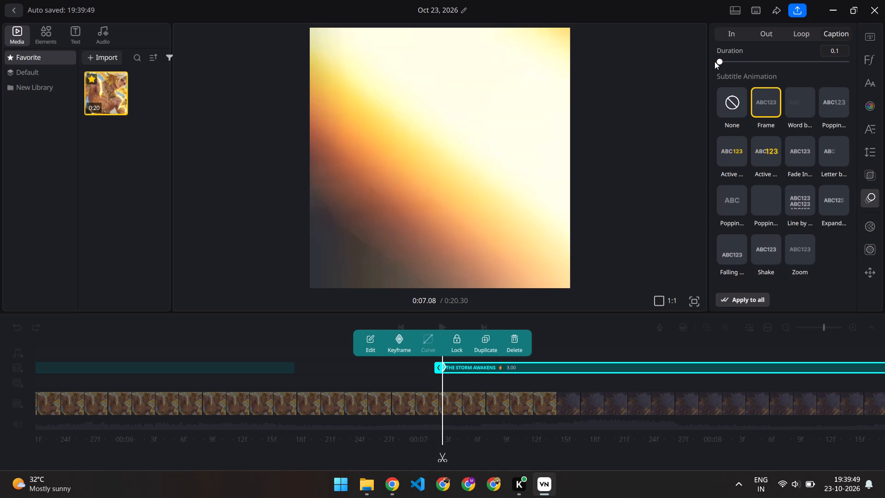
Give the THE STORM AWAKENS caption a Fade in animation with a duration of 1.5, and deselect it.
click(729, 36)
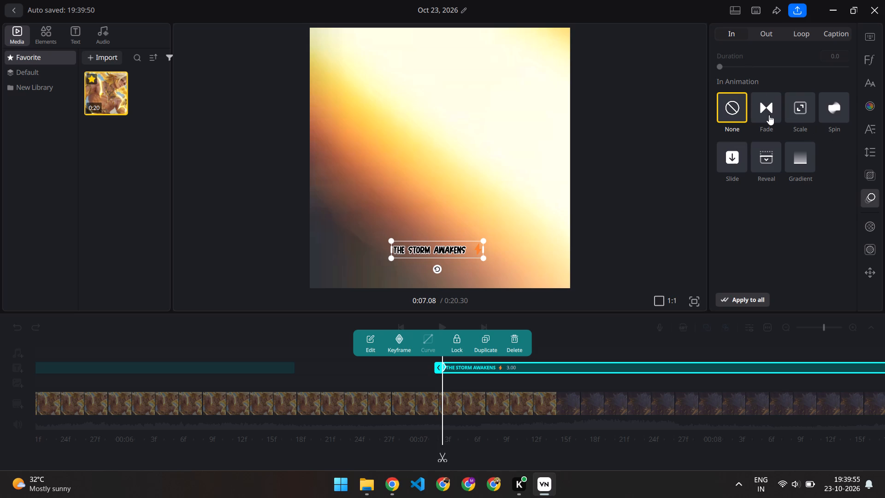
click(832, 116)
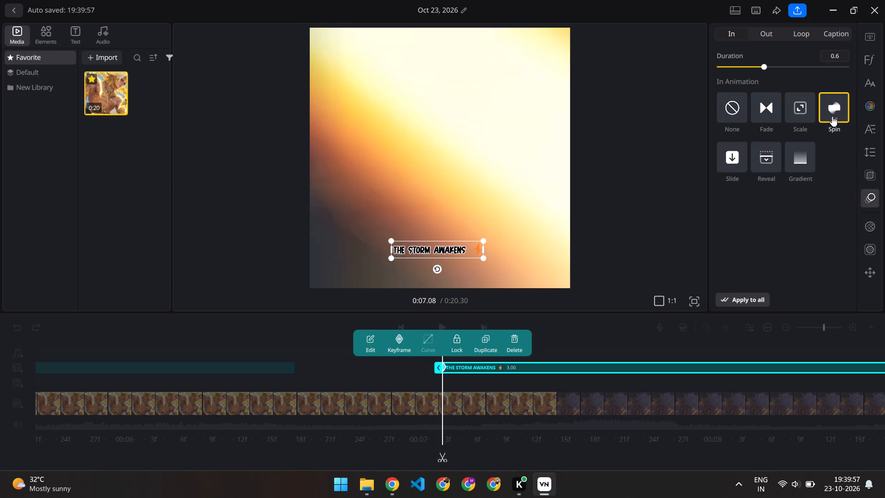
click(761, 108)
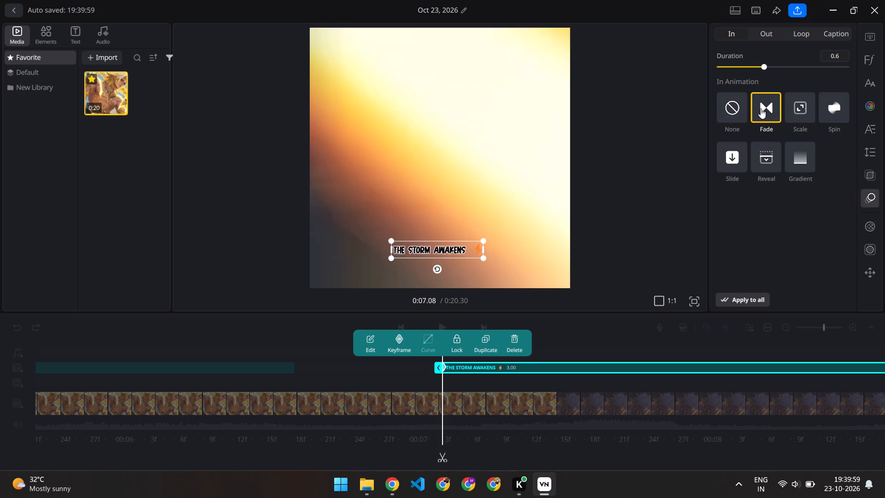
drag(763, 68, 708, 67)
drag(719, 64, 768, 64)
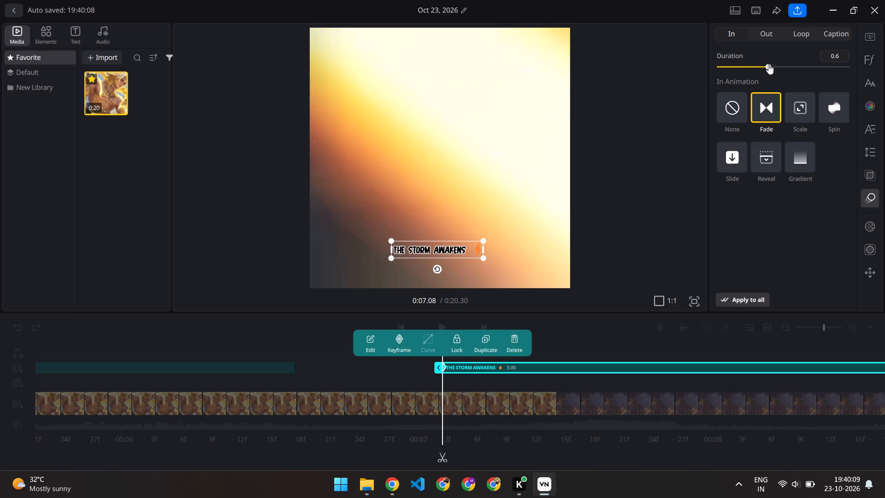
drag(768, 64, 781, 65)
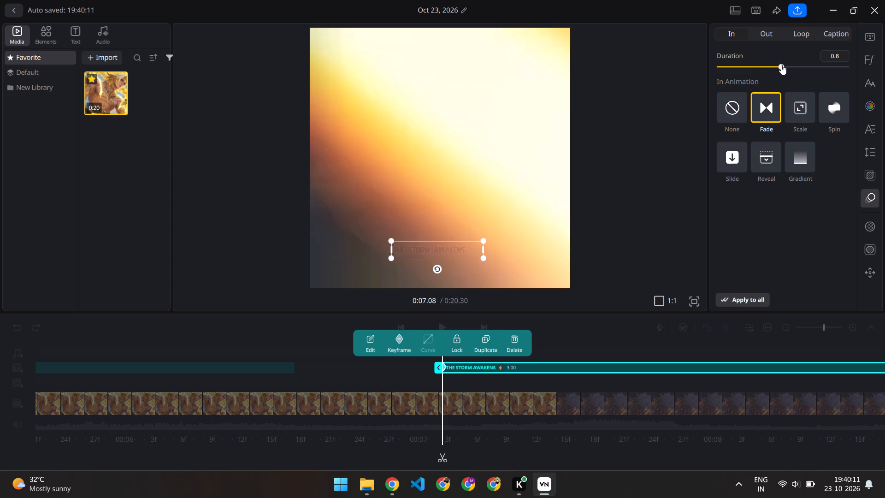
drag(781, 65, 840, 64)
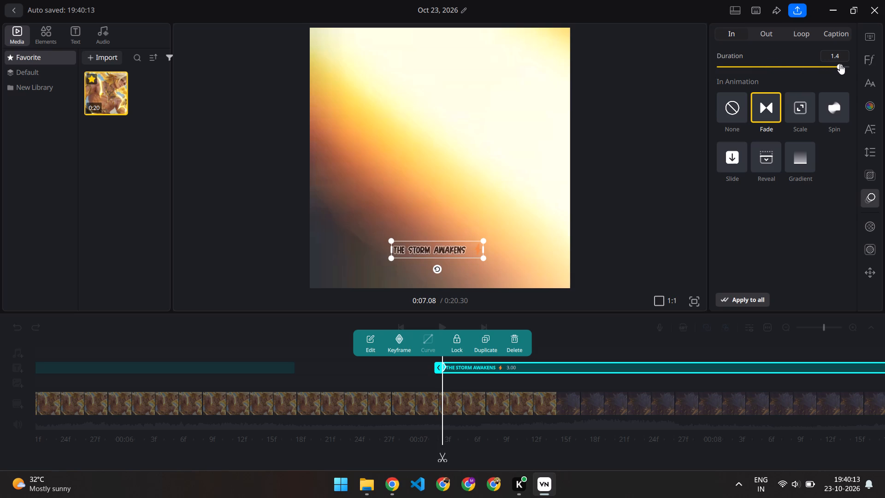
drag(840, 64, 828, 64)
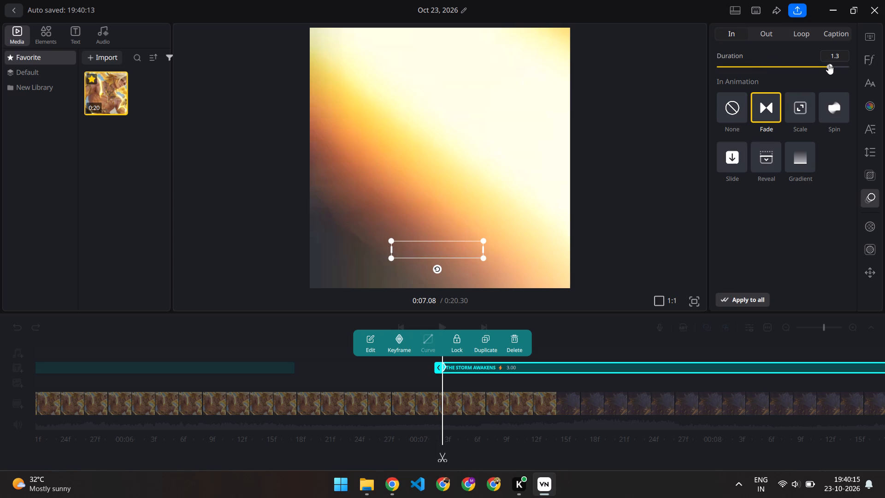
drag(828, 64, 822, 67)
drag(822, 67, 819, 67)
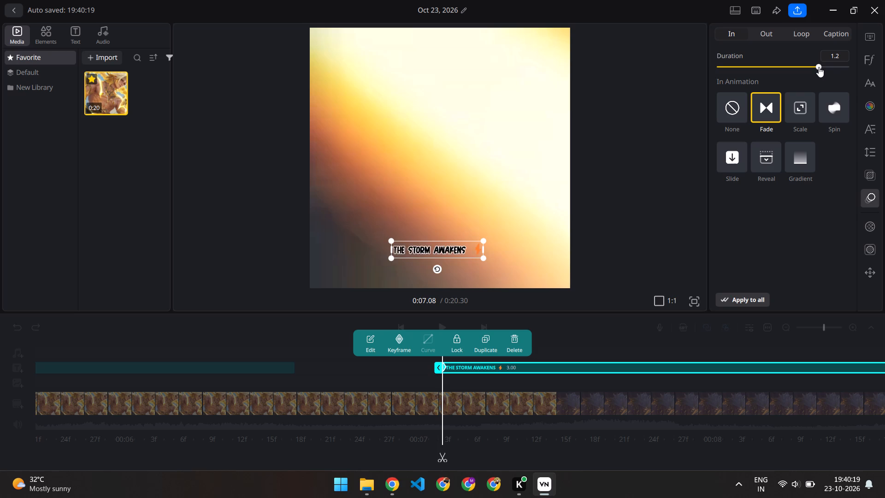
drag(819, 67, 857, 67)
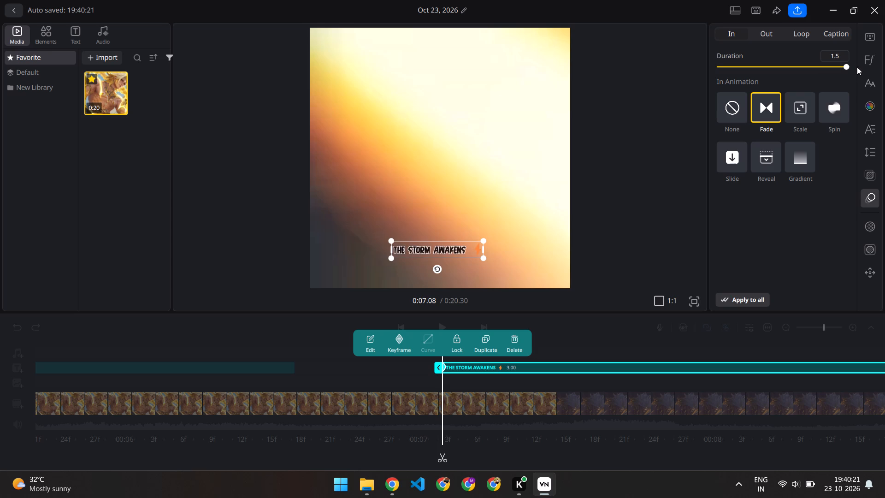
drag(857, 67, 835, 64)
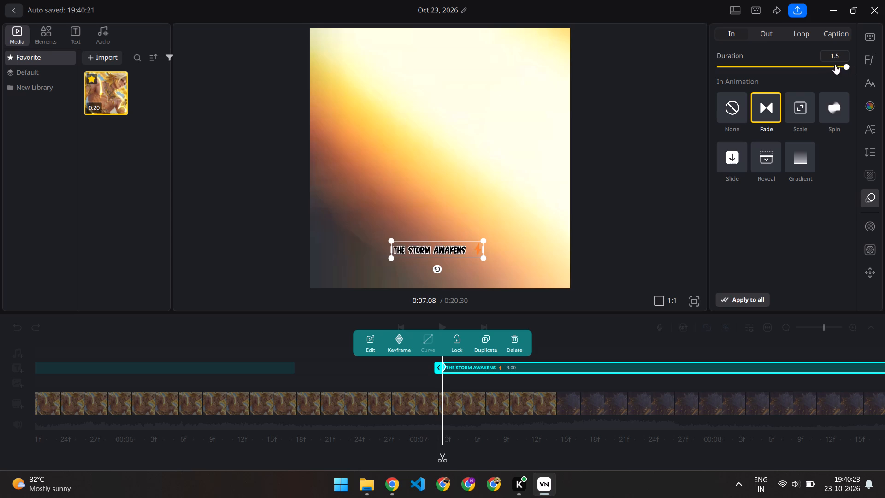
drag(835, 64, 824, 61)
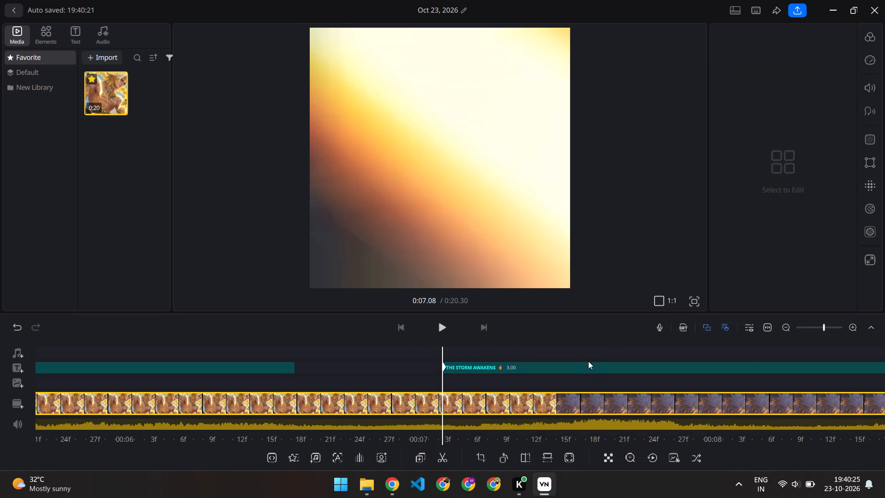
Reselect the THE STORM AWAKENS caption at its start and set its subtitle animation to None.
click(580, 366)
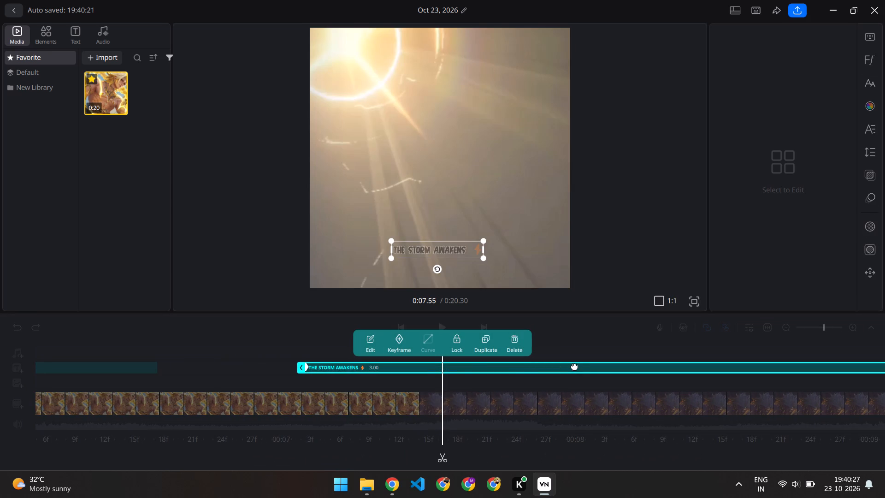
click(308, 367)
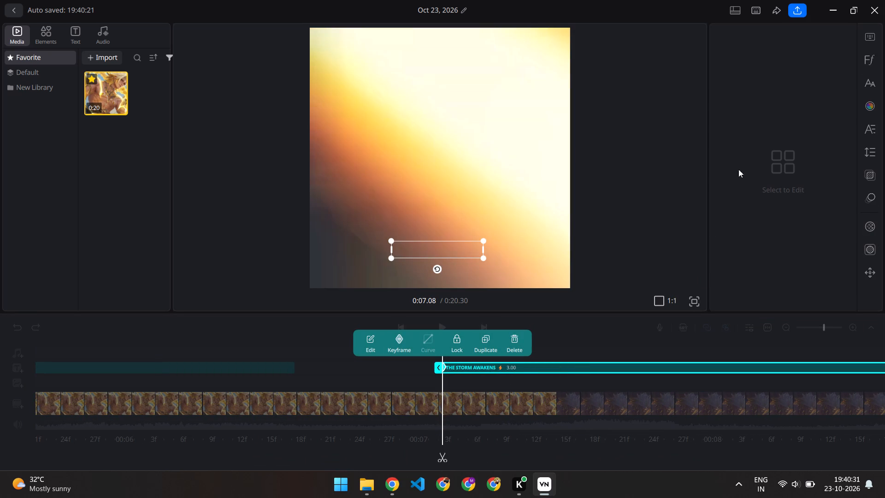
click(871, 195)
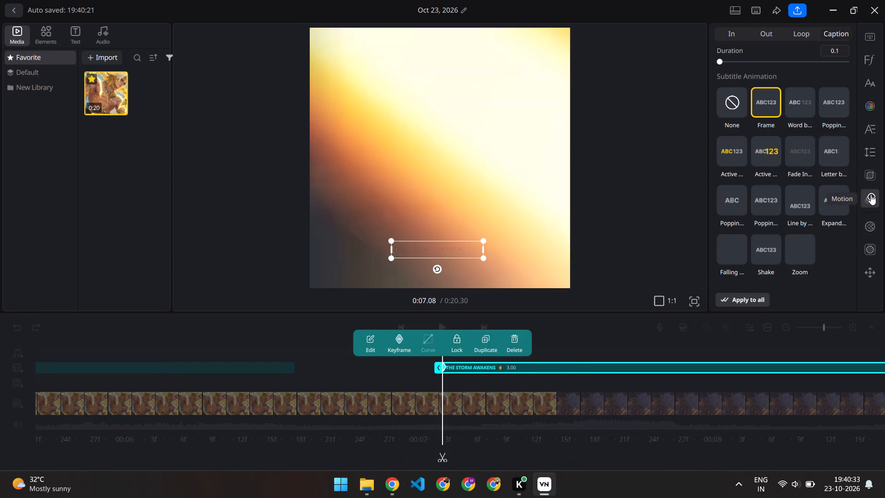
click(734, 104)
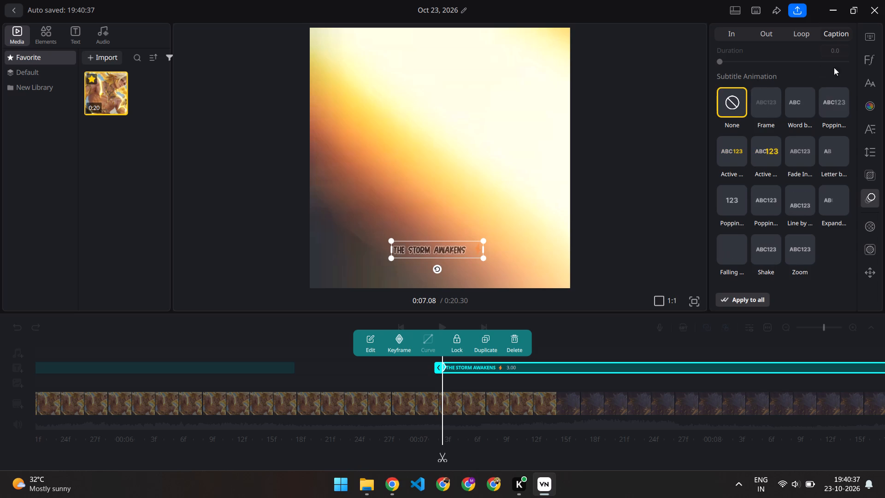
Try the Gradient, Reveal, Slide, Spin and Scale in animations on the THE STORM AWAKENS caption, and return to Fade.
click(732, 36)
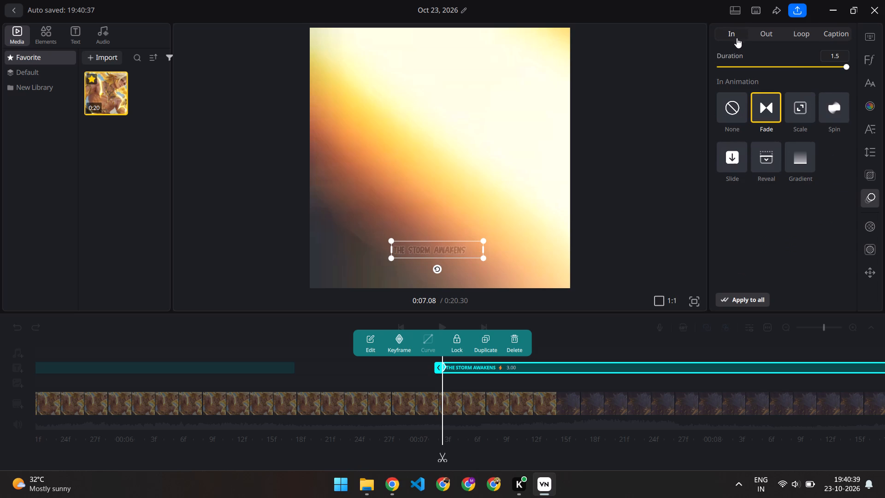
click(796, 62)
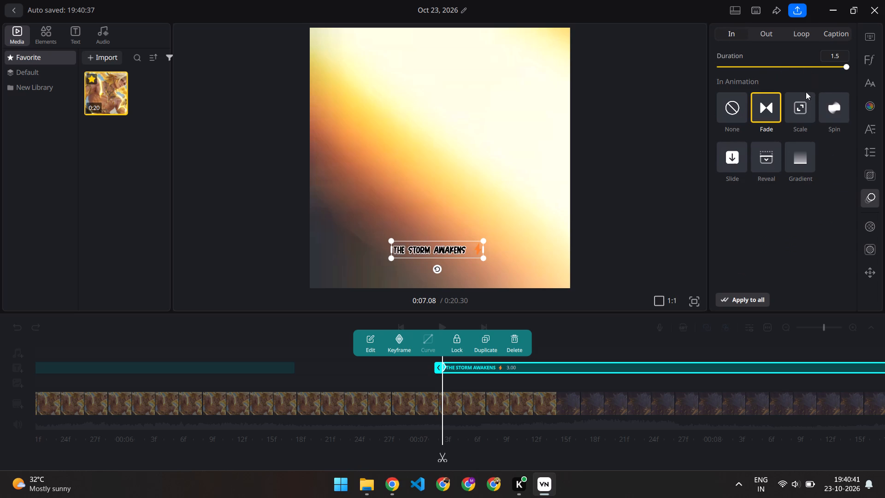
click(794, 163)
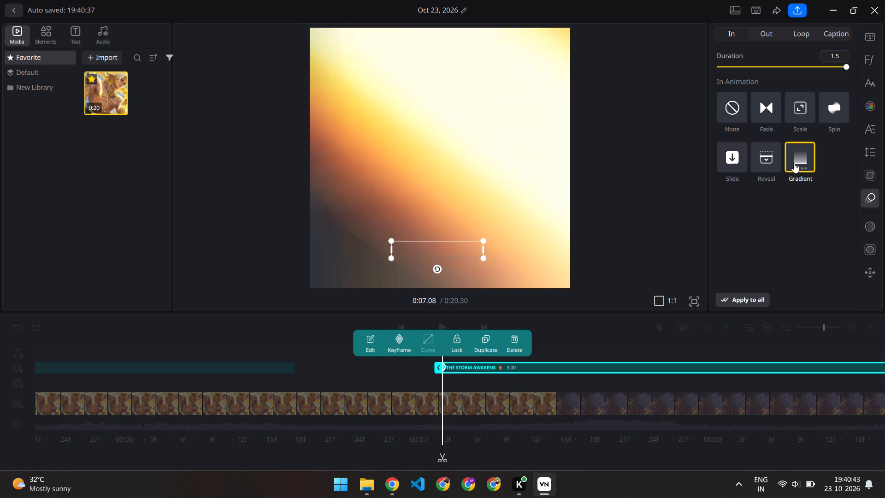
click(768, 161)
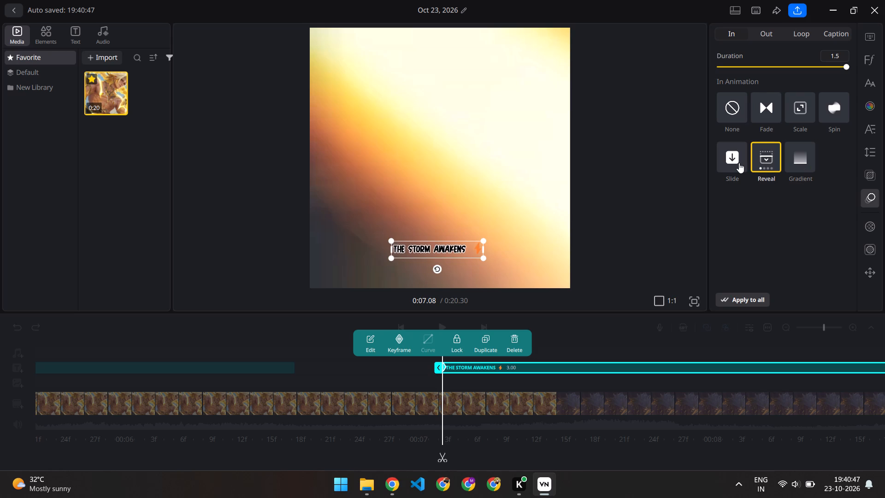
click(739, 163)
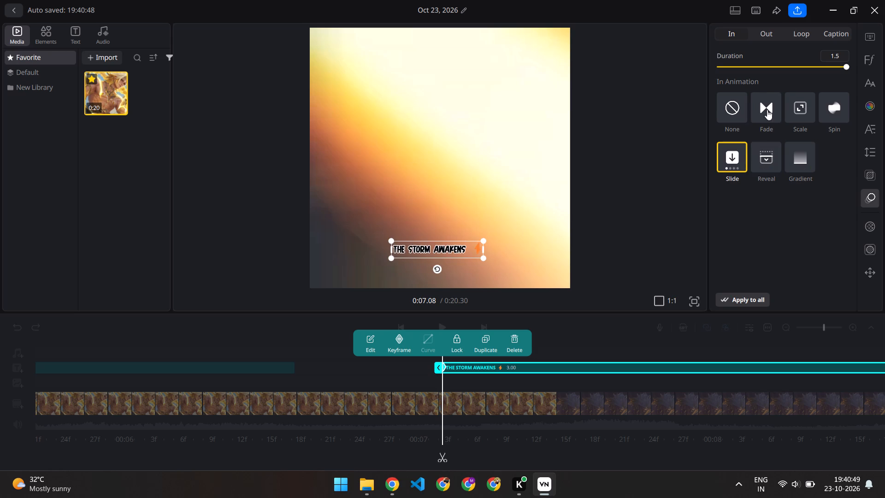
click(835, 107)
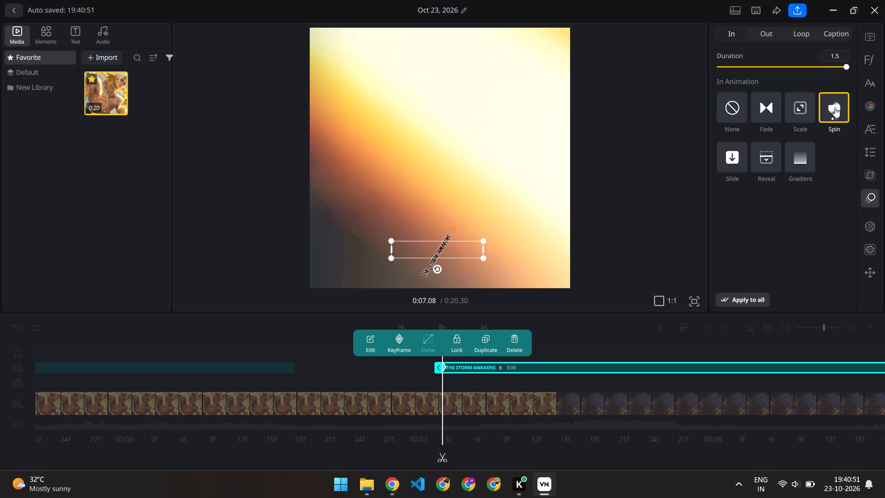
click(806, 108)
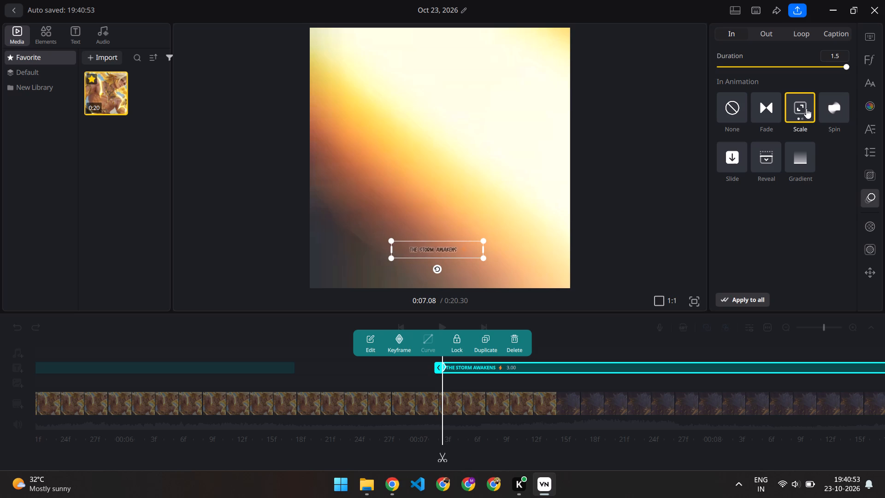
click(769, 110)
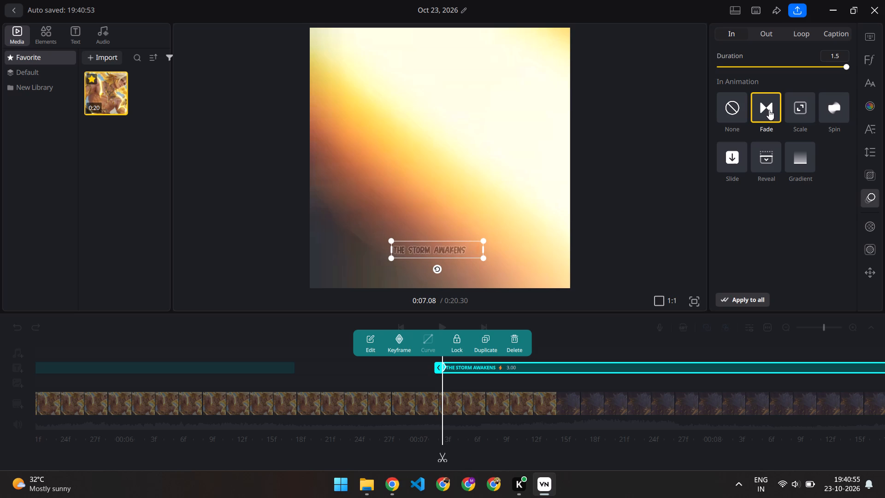
Add a keyframe to the THE STORM AWAKENS caption near its end, at 0:10.08.
click(770, 37)
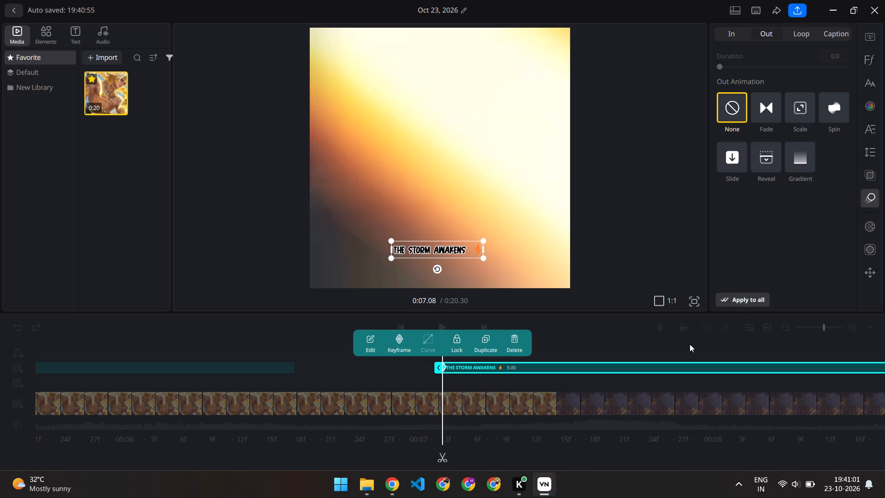
scroll(685, 347, left, 15)
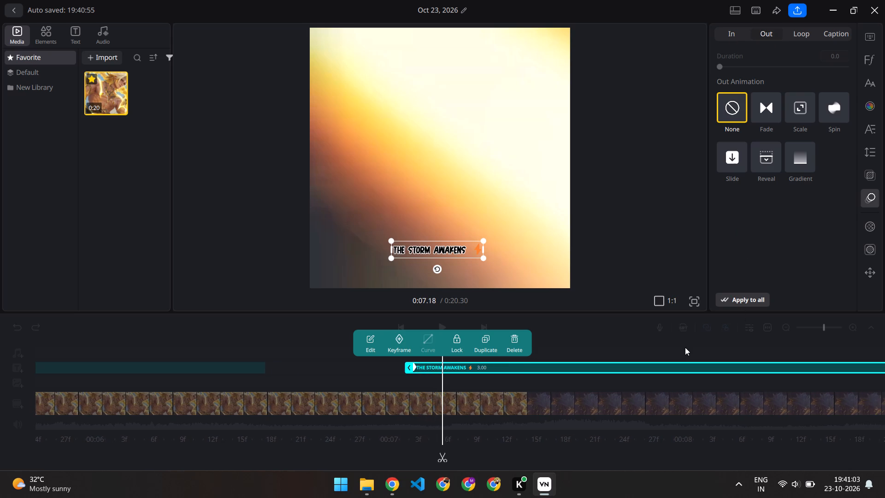
scroll(685, 347, left, 19)
scroll(685, 347, left, 15)
scroll(685, 347, left, 6)
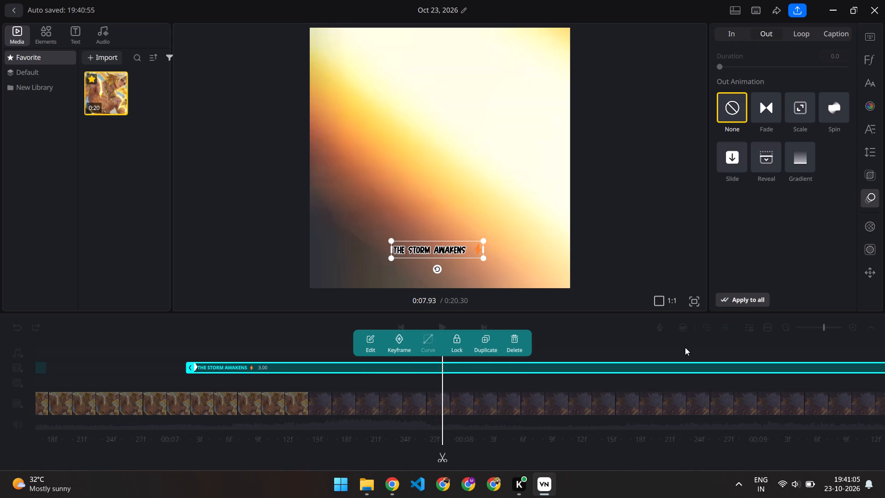
scroll(685, 347, left, 19)
scroll(685, 347, left, 4)
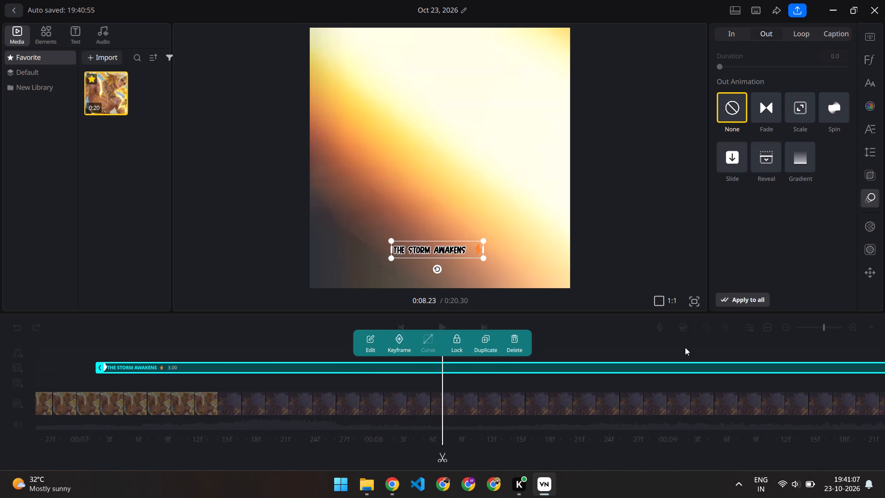
scroll(685, 347, left, 12)
scroll(685, 347, left, 20)
scroll(685, 347, left, 20)
scroll(685, 347, left, 13)
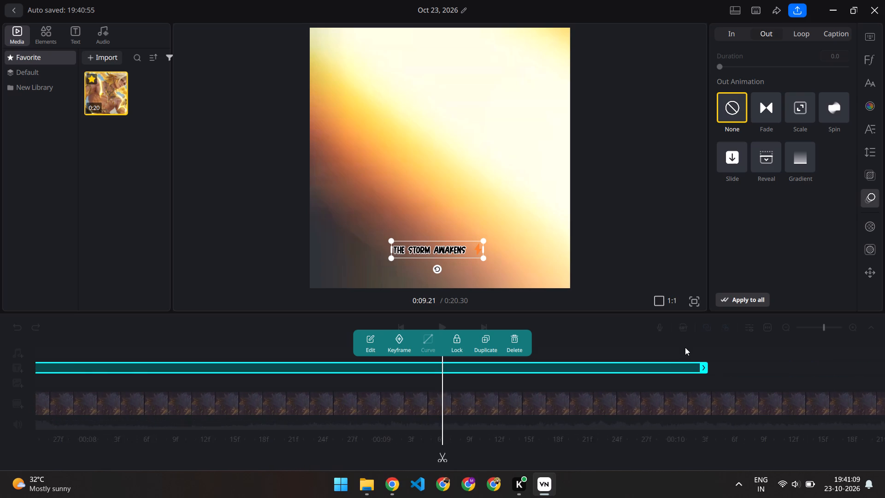
scroll(685, 347, left, 13)
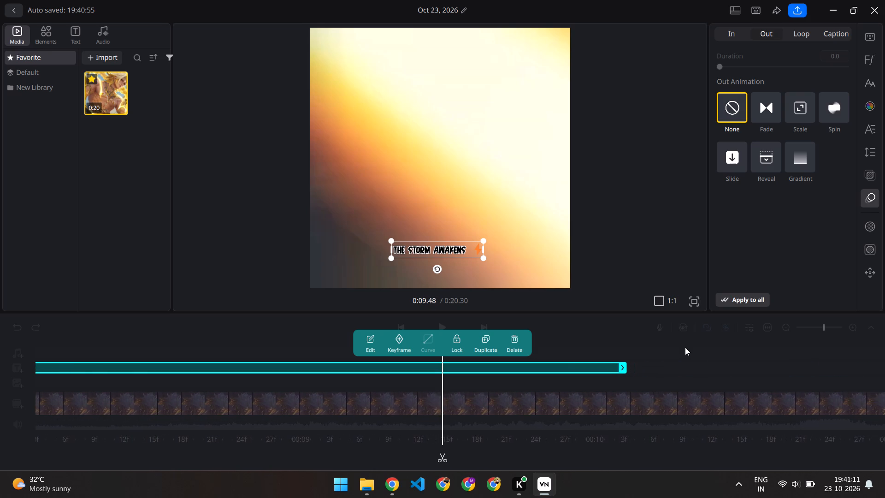
scroll(685, 347, left, 20)
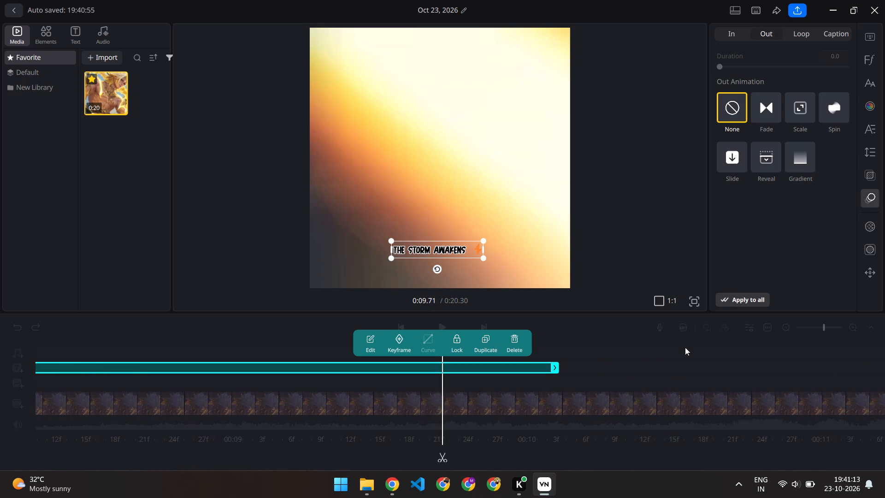
scroll(685, 347, left, 11)
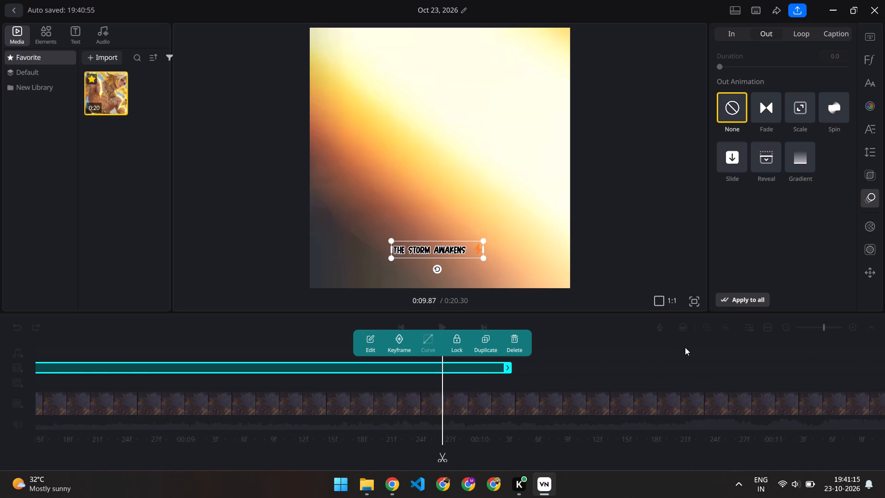
scroll(685, 347, left, 18)
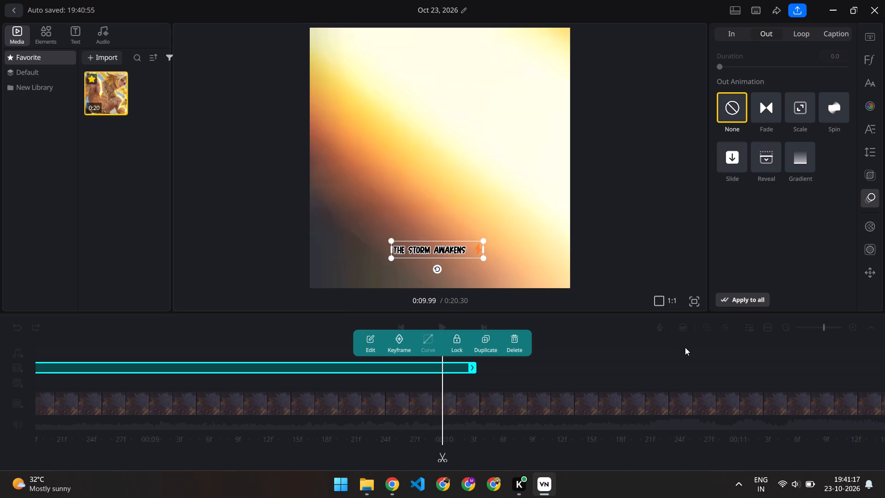
scroll(685, 347, left, 10)
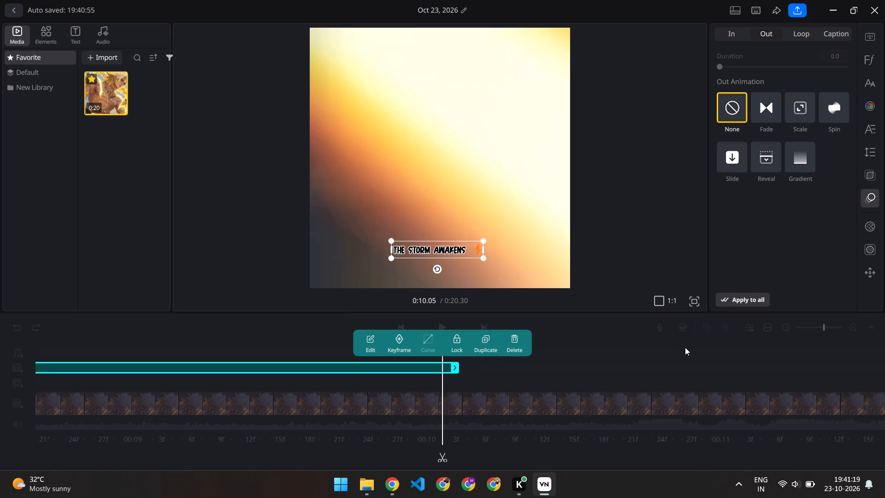
scroll(685, 347, left, 3)
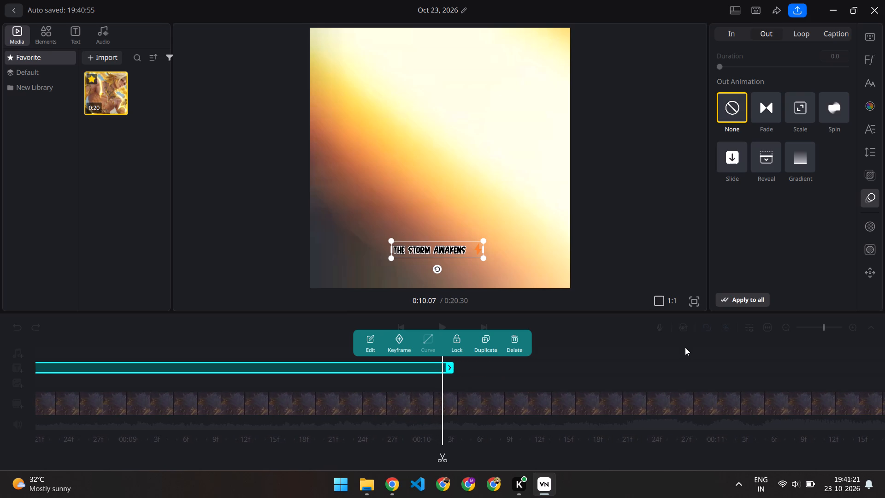
scroll(685, 347, left, 1)
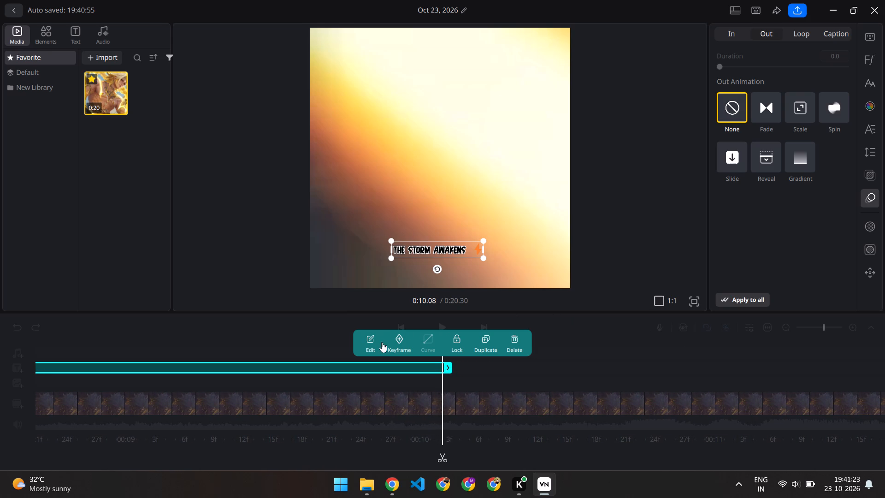
click(398, 340)
Give the THE STORM AWAKENS caption a Fade out animation with a duration of 0.1.
click(757, 109)
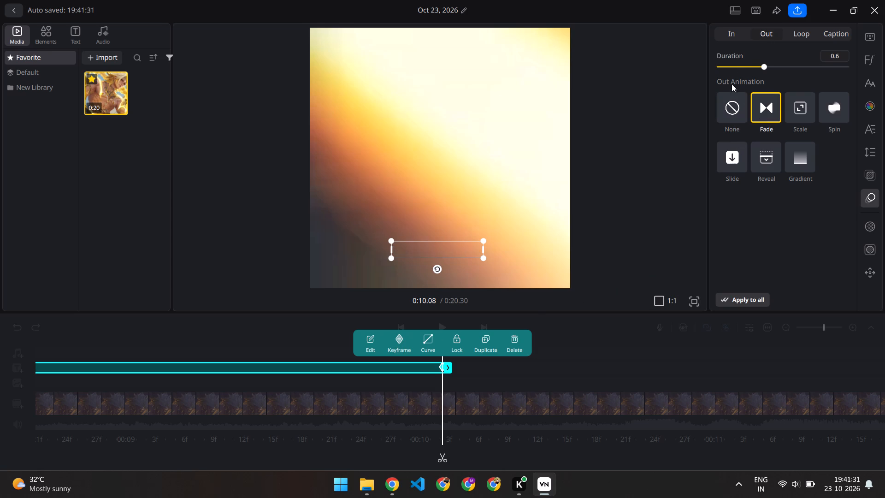
drag(761, 67, 705, 73)
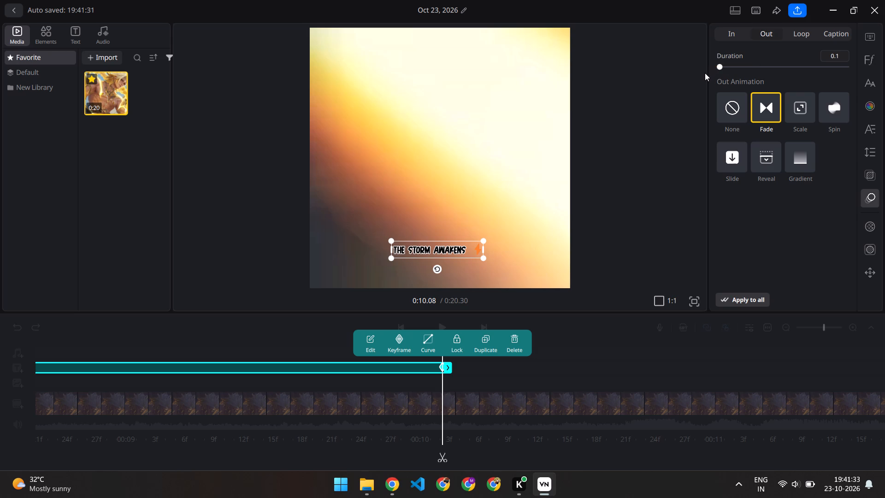
drag(705, 73, 704, 73)
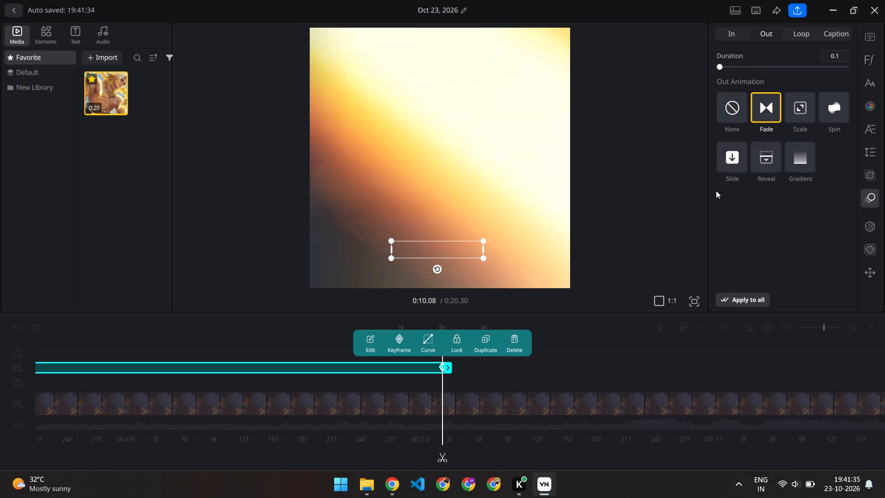